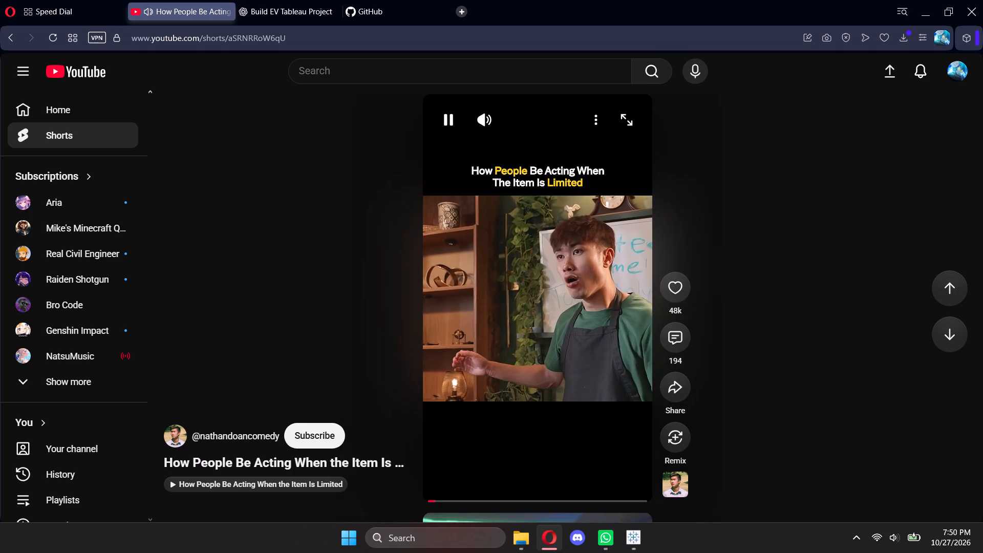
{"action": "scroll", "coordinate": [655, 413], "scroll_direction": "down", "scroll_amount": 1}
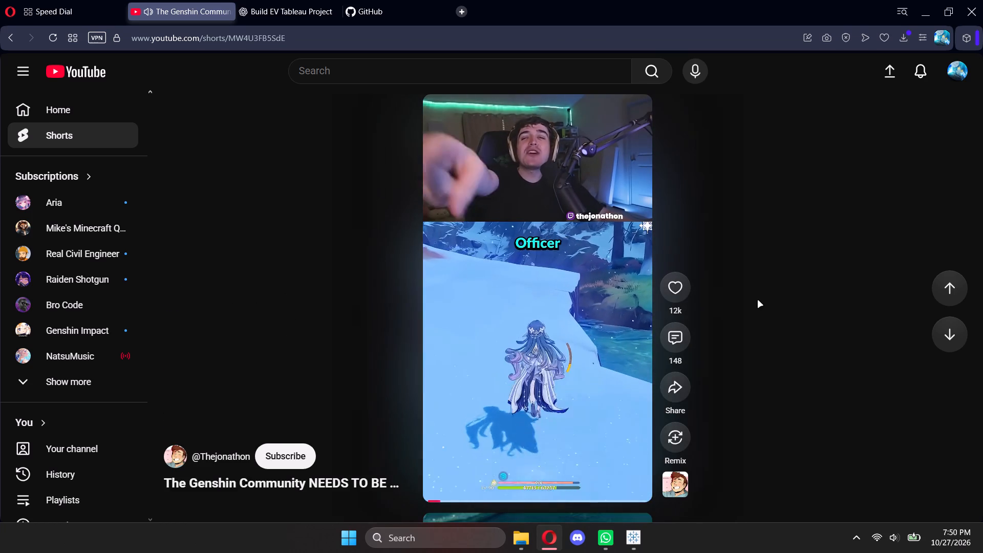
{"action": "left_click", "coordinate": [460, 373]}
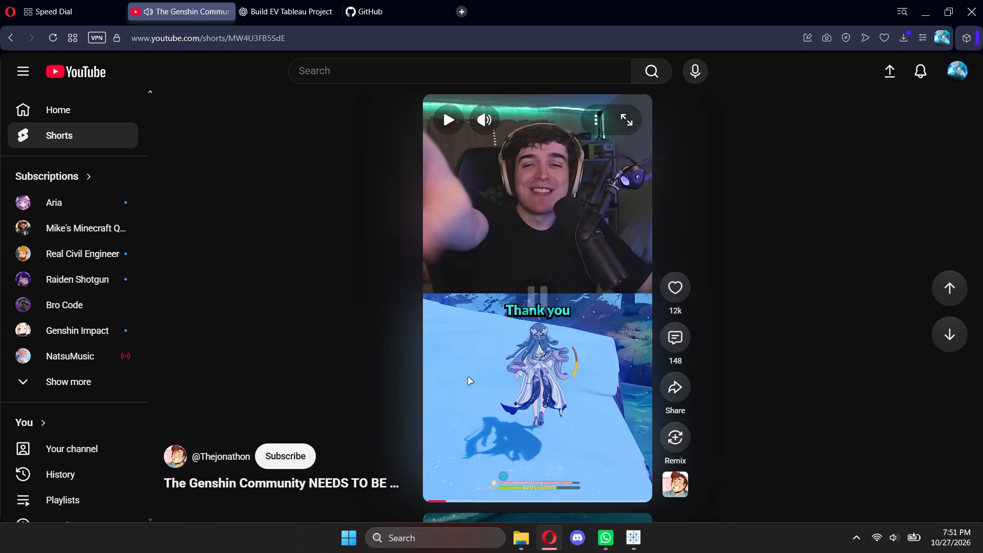
Switch to Tableau Public and connect to the text file ev_market_train.csv in the archive folder as the data source.
{"action": "left_click", "coordinate": [626, 535]}
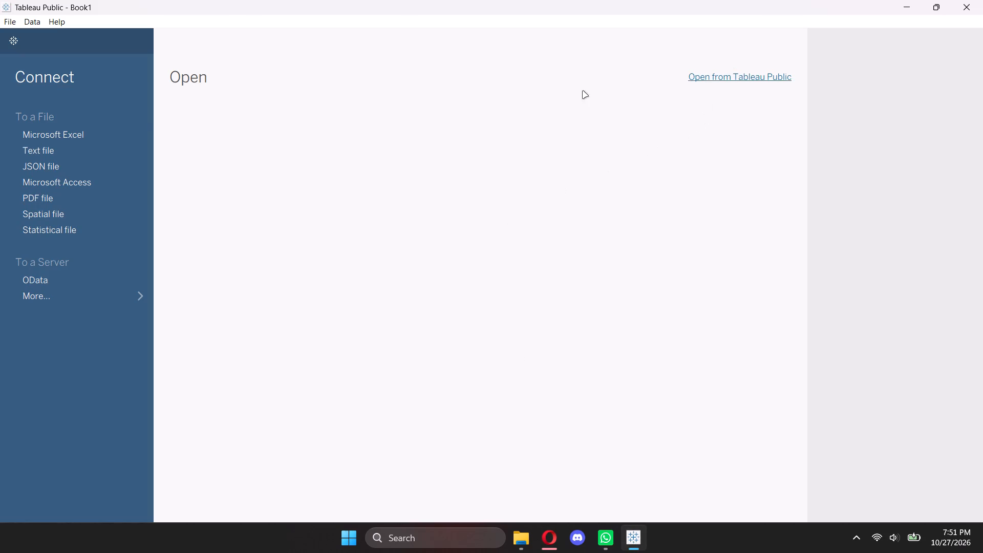
{"action": "left_click", "coordinate": [41, 147]}
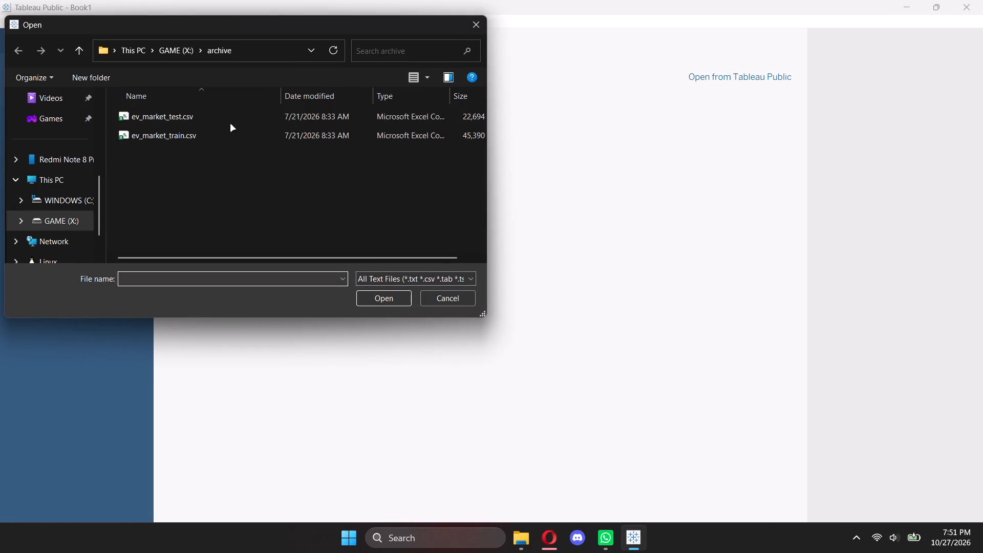
{"action": "left_click", "coordinate": [236, 138]}
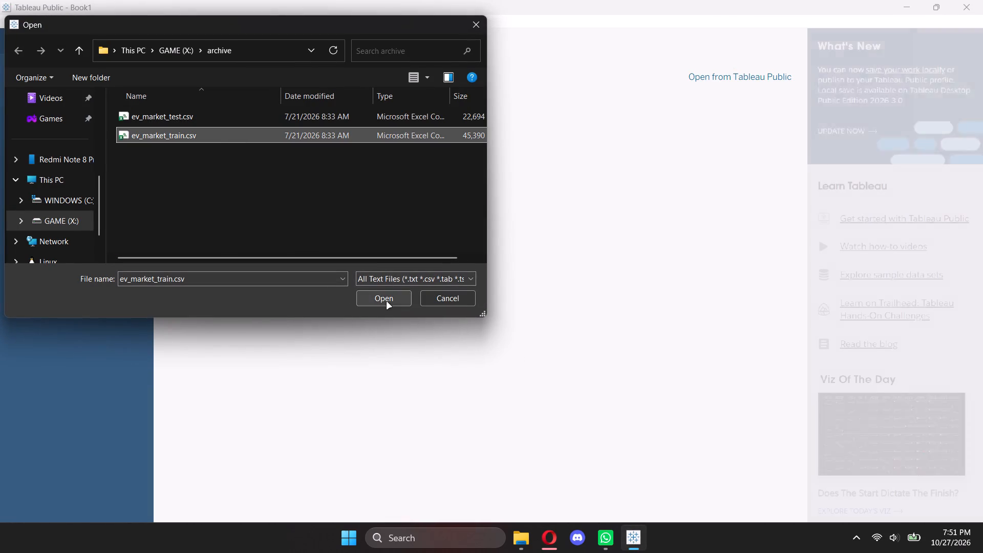
{"action": "left_click", "coordinate": [387, 302]}
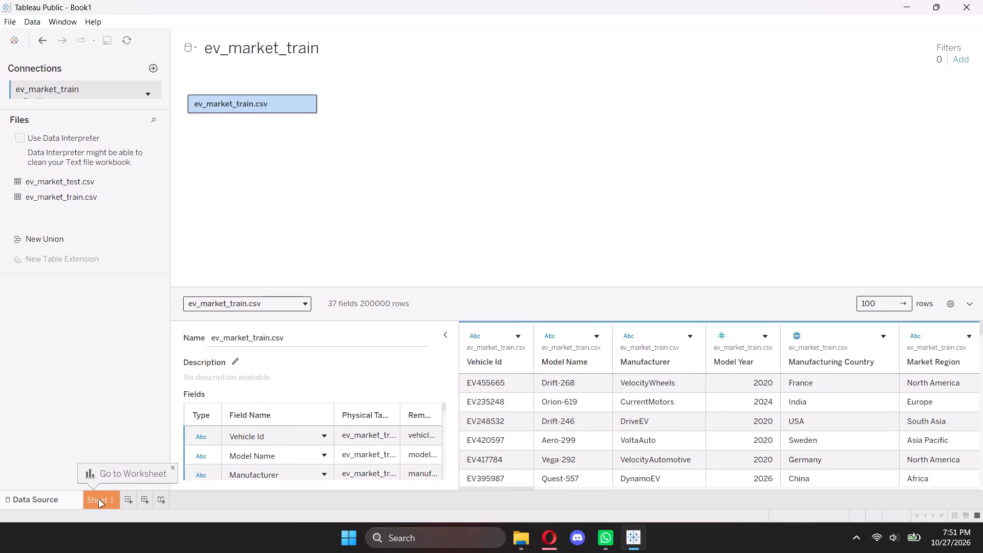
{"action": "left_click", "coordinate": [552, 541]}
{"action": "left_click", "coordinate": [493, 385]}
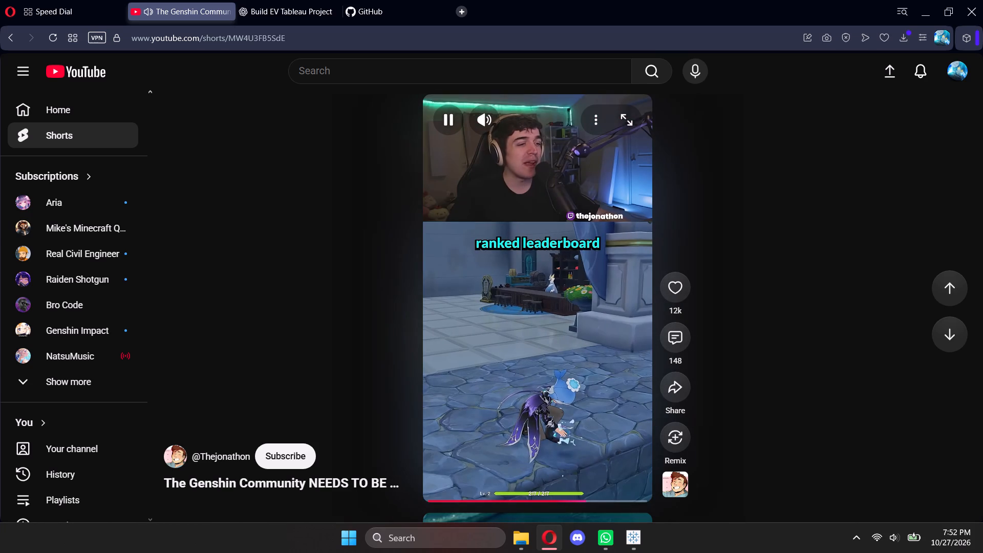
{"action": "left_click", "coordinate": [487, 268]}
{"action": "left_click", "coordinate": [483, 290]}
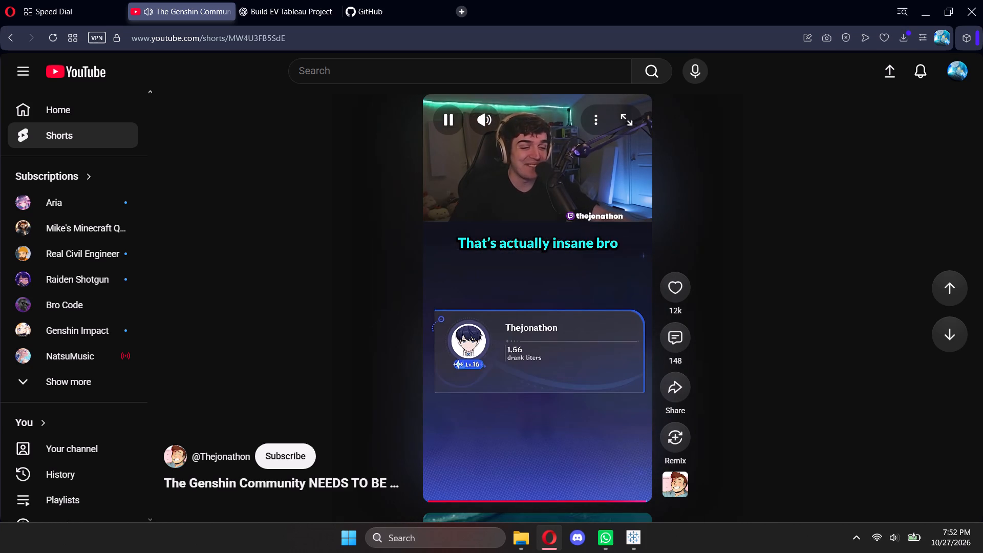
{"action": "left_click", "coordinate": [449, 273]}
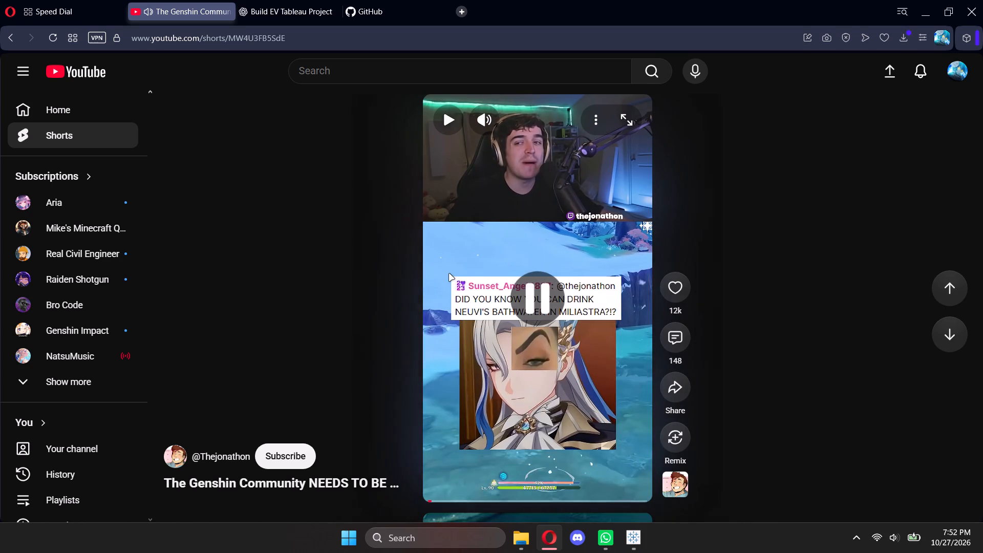
Leave the current Short and open the YouTube home page.
{"action": "left_click", "coordinate": [92, 77]}
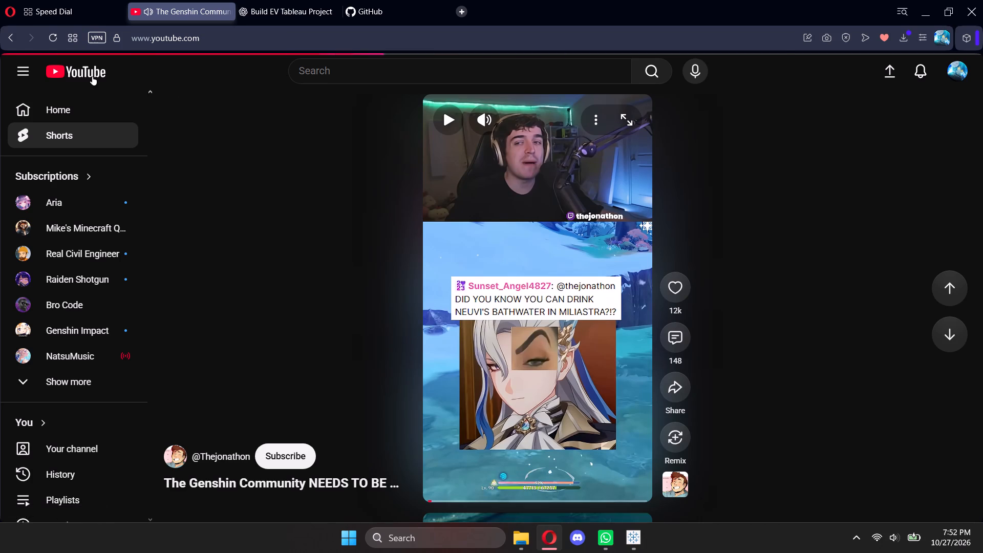
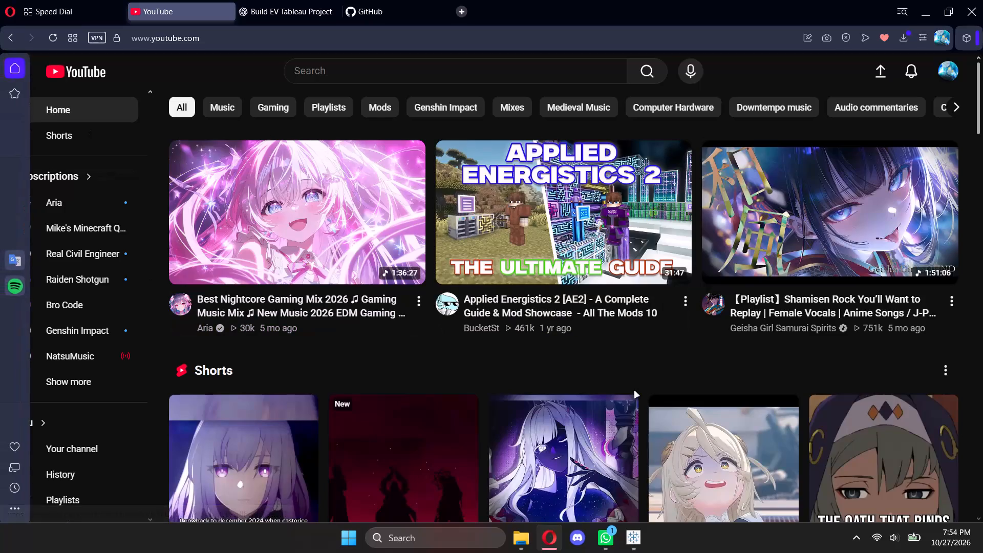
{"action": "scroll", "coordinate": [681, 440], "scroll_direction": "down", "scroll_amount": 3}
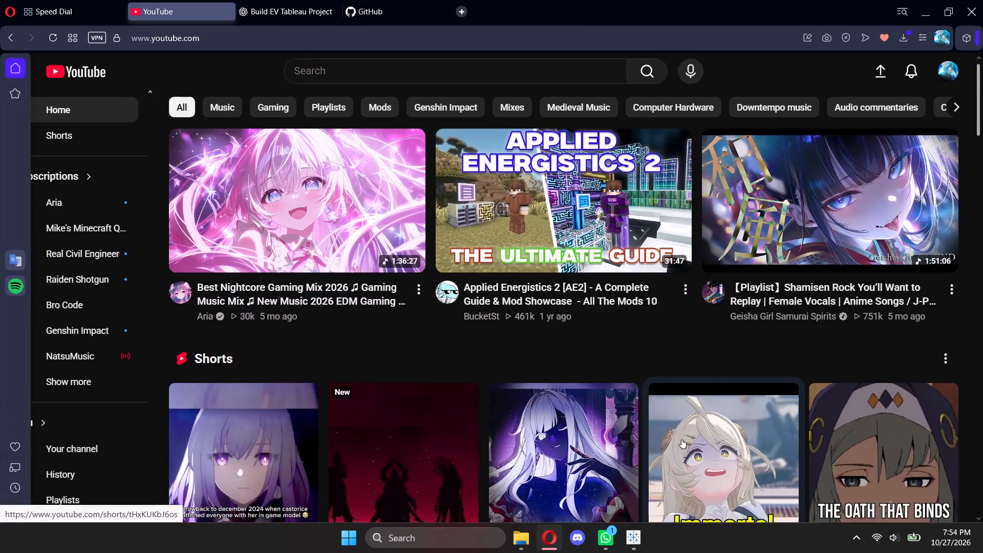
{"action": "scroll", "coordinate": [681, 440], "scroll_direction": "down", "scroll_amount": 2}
Switch to Tableau Public to return to the ev_market_train data source.
{"action": "left_click", "coordinate": [628, 541]}
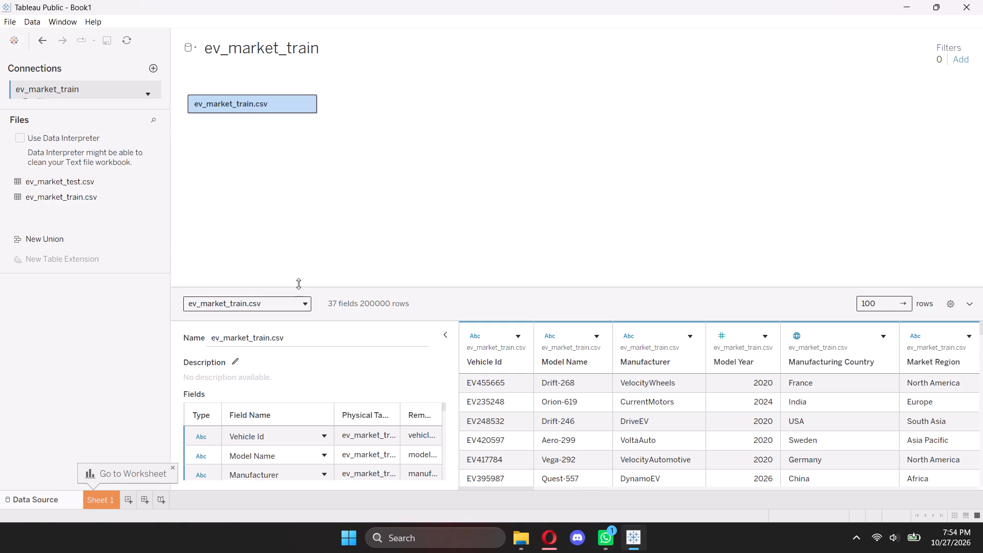
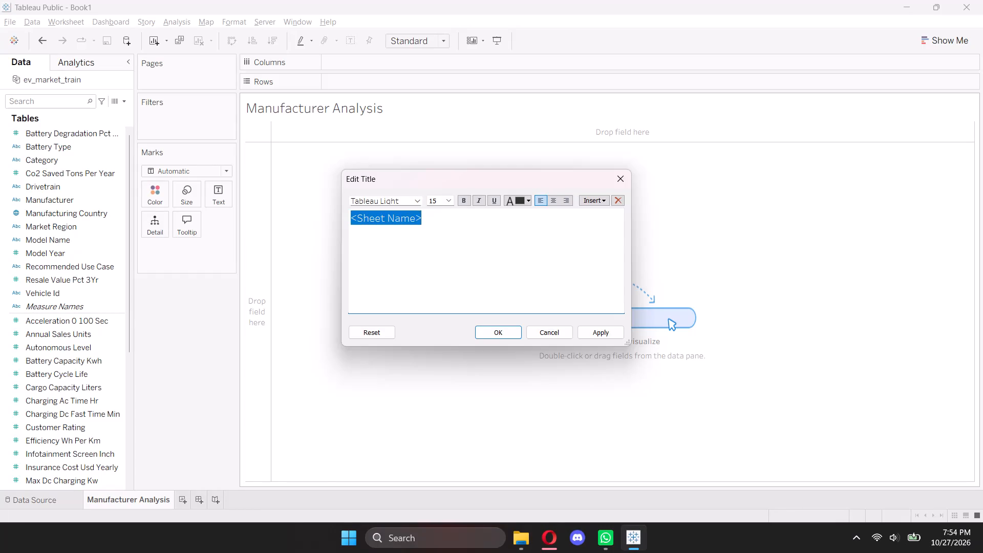
Set the Manufacturer Analysis sheet's title to "Top 10 Electric Vehicle Manufacturers by Record Count" and center it.
{"action": "key", "text": "ctrl+v"}
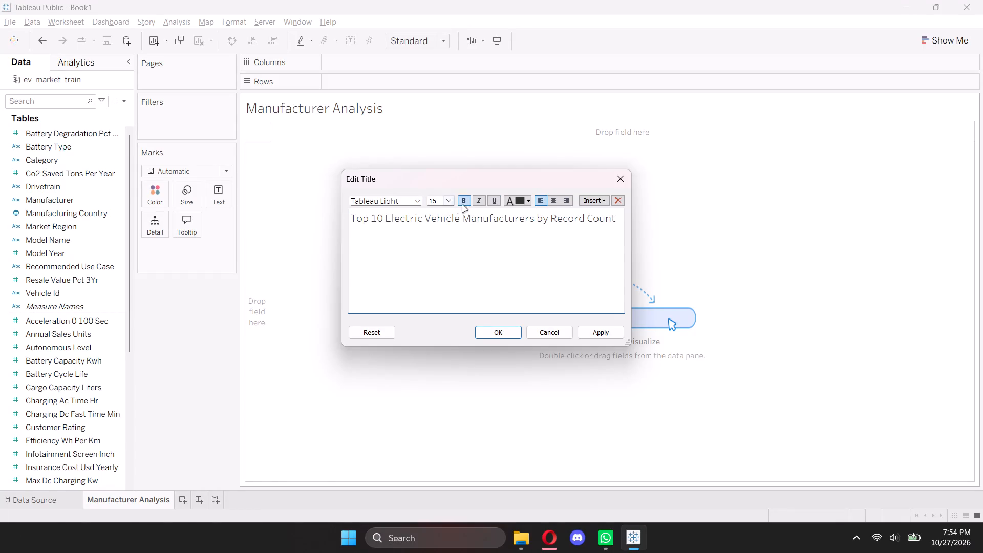
{"action": "left_click", "coordinate": [558, 199]}
{"action": "left_click", "coordinate": [503, 333]}
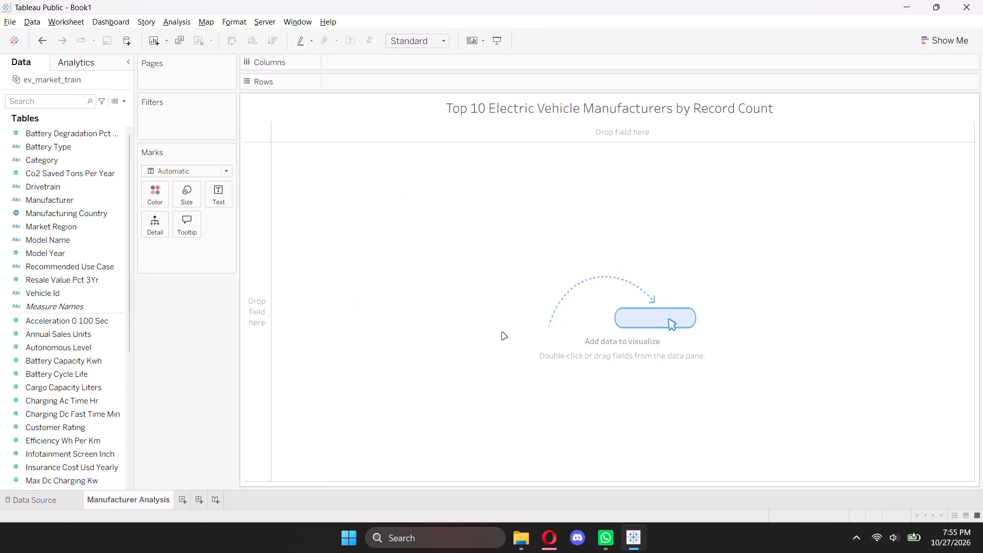
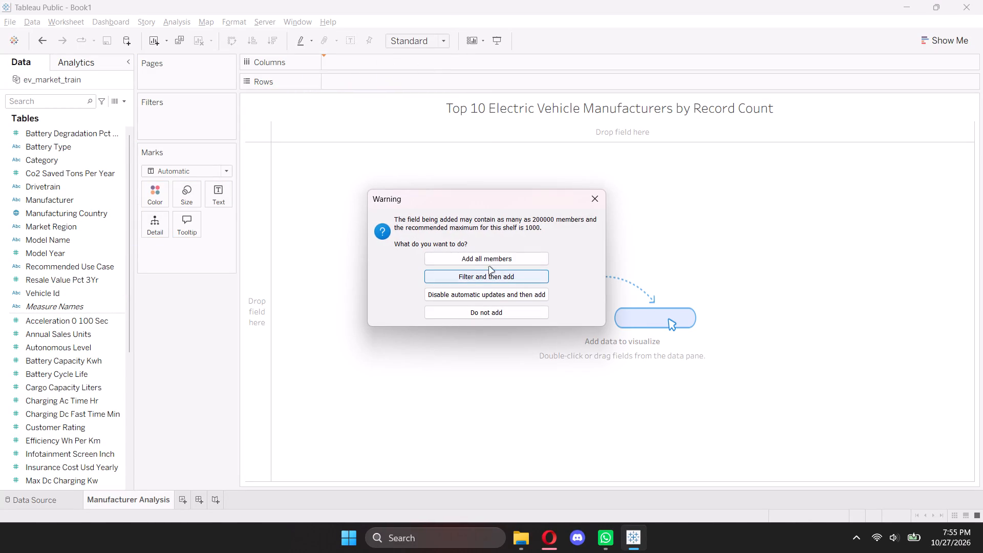
Build a bar chart with all Vehicle Id members added to Columns and aggregated as Count, and Manufacturer on Rows.
{"action": "left_click", "coordinate": [493, 257]}
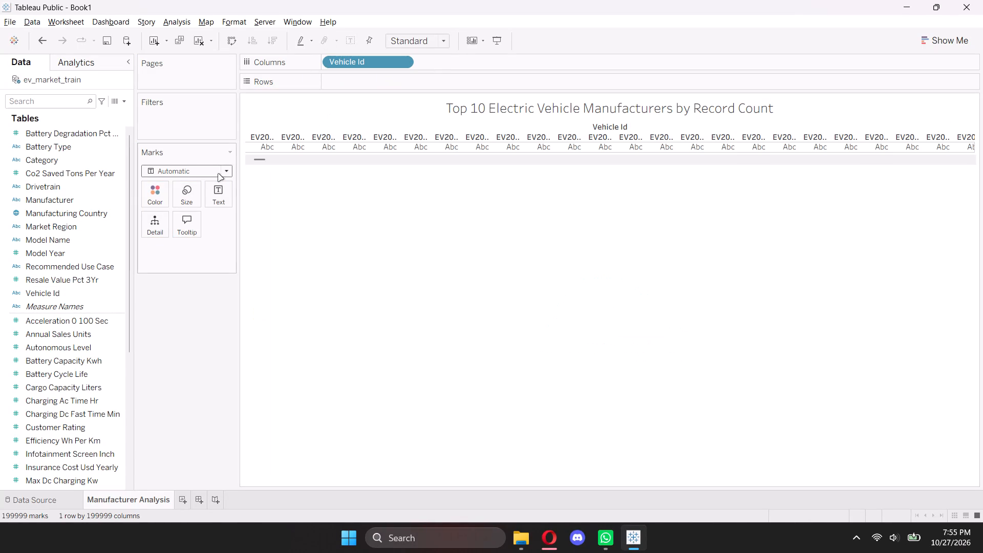
{"action": "left_click_drag", "start_coordinate": [43, 202], "coordinate": [381, 83]}
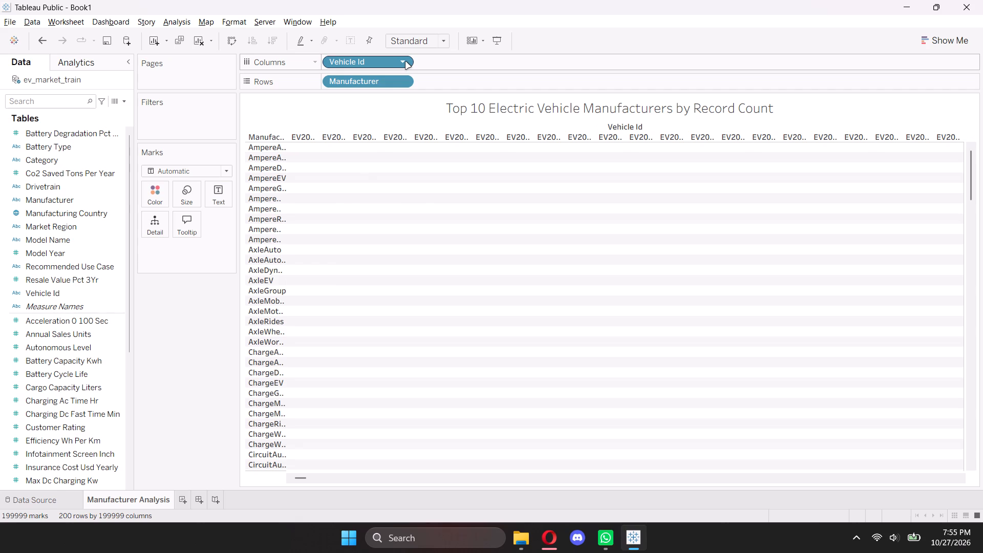
{"action": "left_click", "coordinate": [405, 61]}
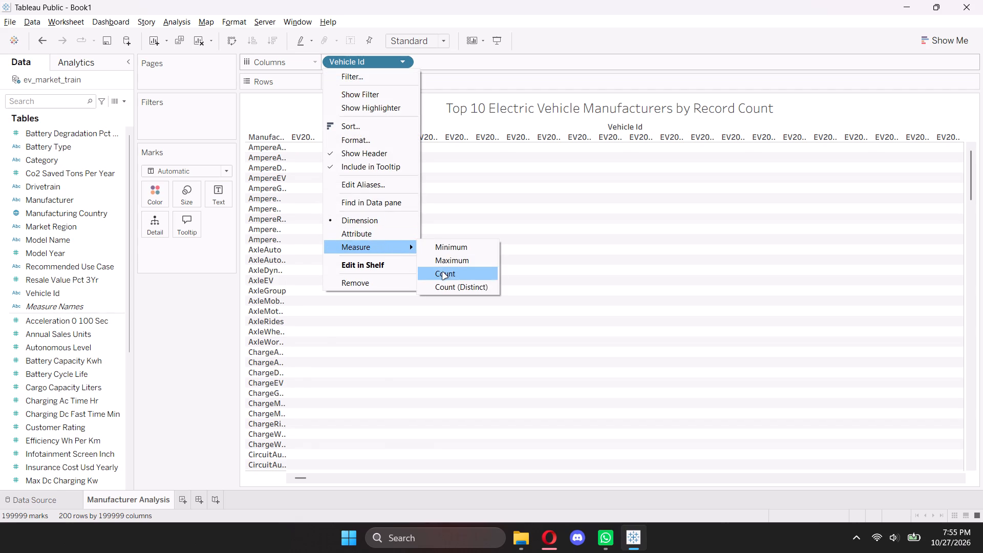
{"action": "left_click", "coordinate": [442, 272]}
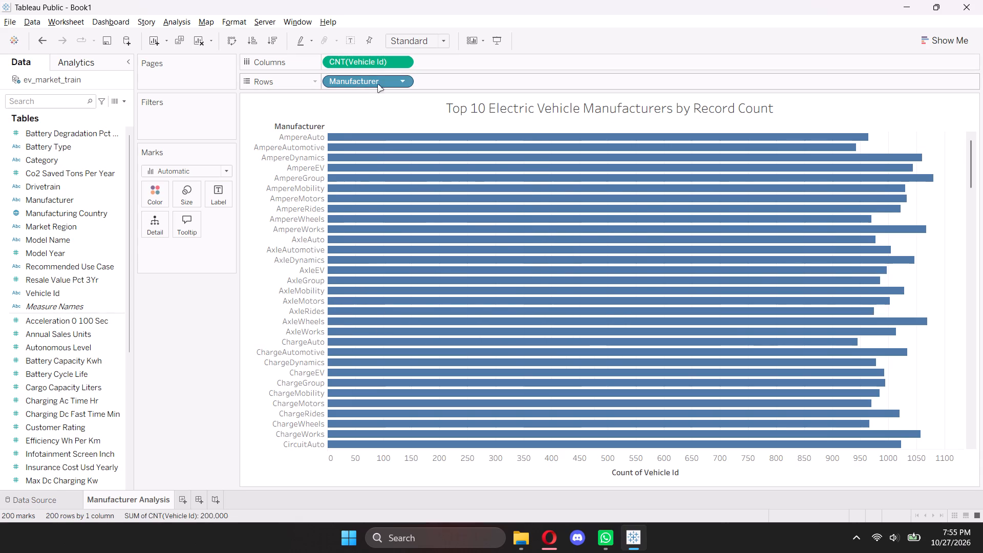
Filter Manufacturer to the top 10 by Count of Vehicle Id.
{"action": "left_click", "coordinate": [404, 79]}
{"action": "left_click", "coordinate": [401, 97]}
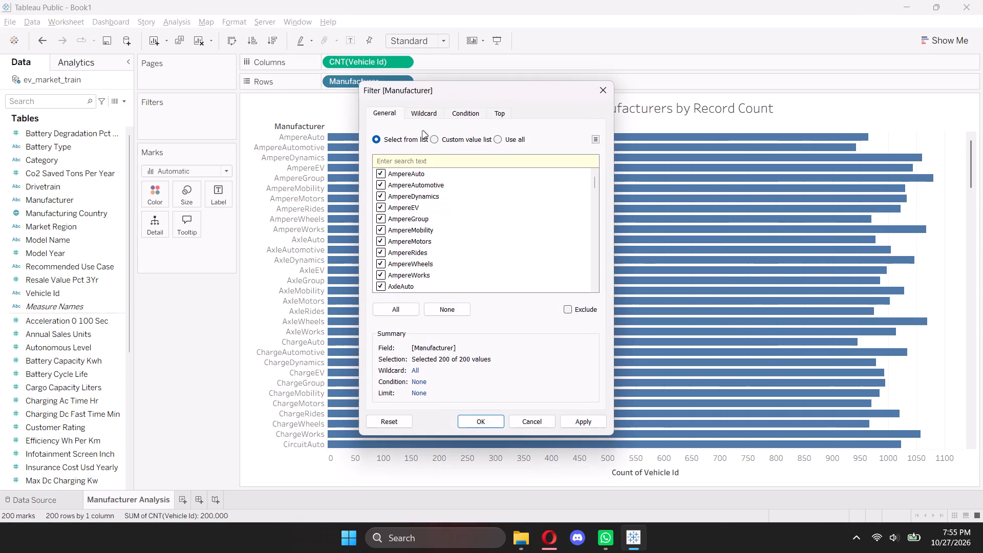
{"action": "left_click", "coordinate": [499, 114]}
{"action": "left_click", "coordinate": [377, 145]}
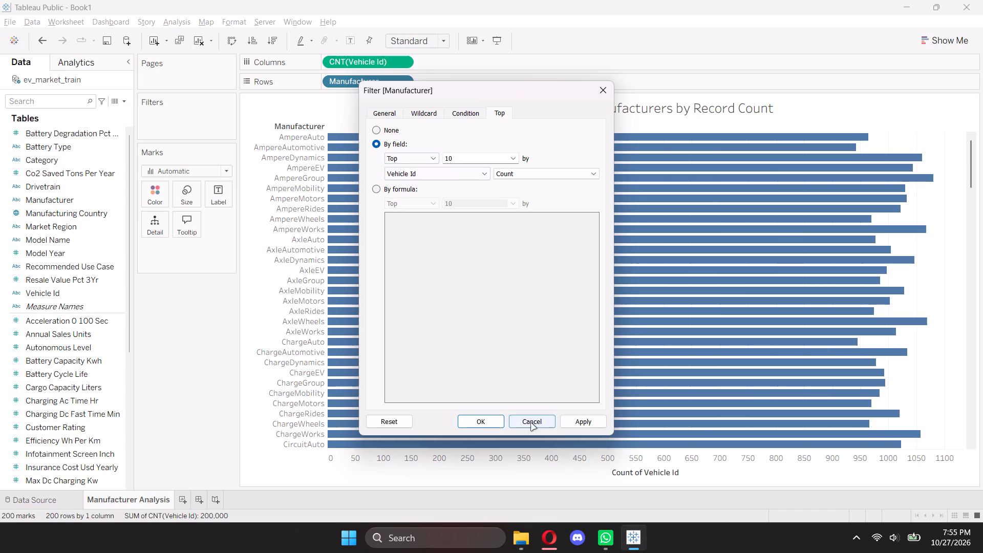
{"action": "left_click", "coordinate": [491, 423]}
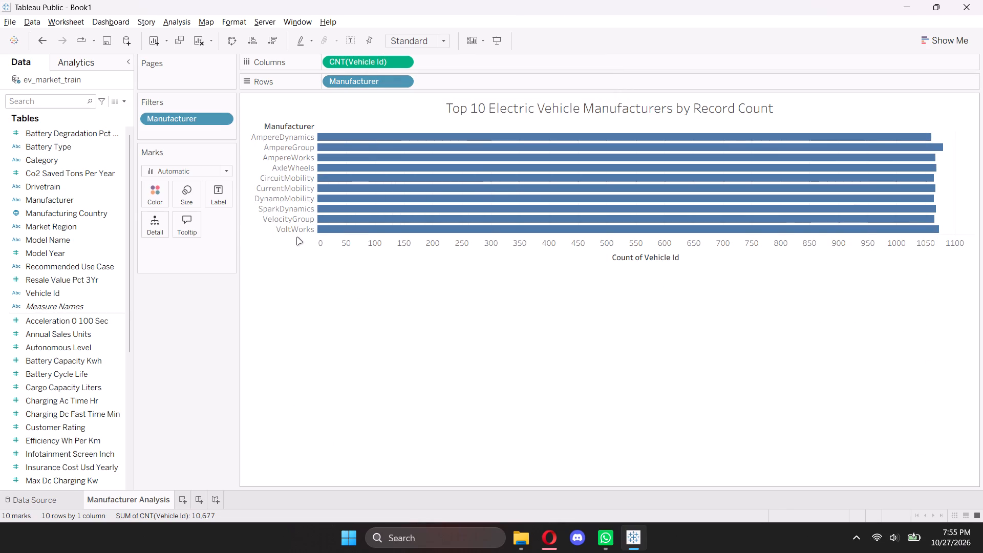
Increase the row height of the manufacturer bars so the chart fills most of the view.
{"action": "left_click_drag", "start_coordinate": [301, 233], "coordinate": [301, 293]}
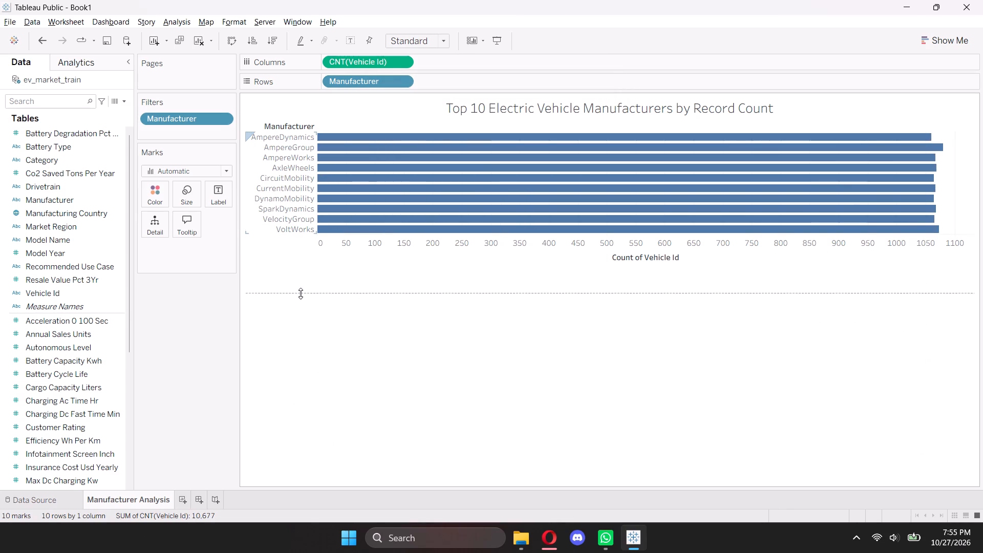
{"action": "left_click_drag", "start_coordinate": [301, 293], "coordinate": [301, 251]}
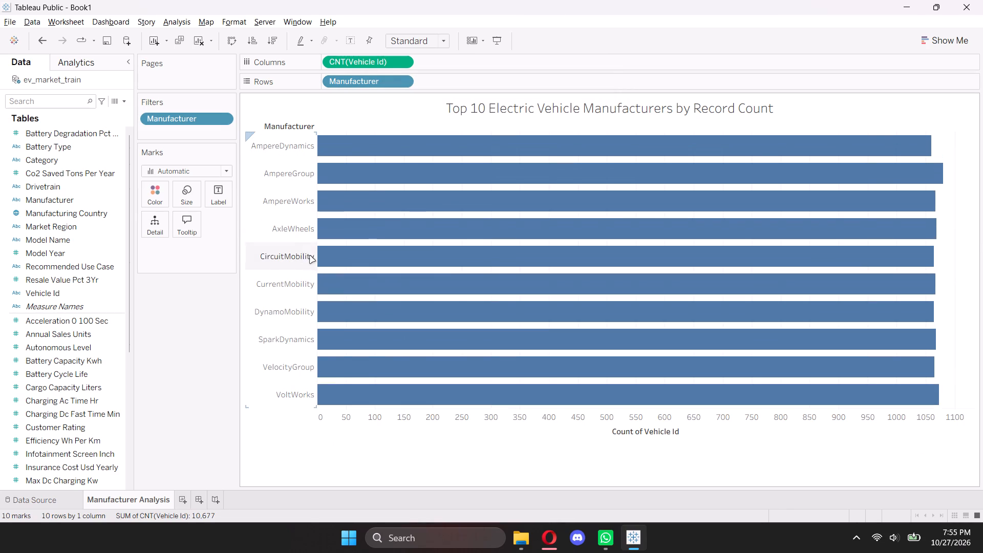
Add a new blank worksheet after the Manufacturer Analysis sheet.
{"action": "left_click", "coordinate": [181, 501]}
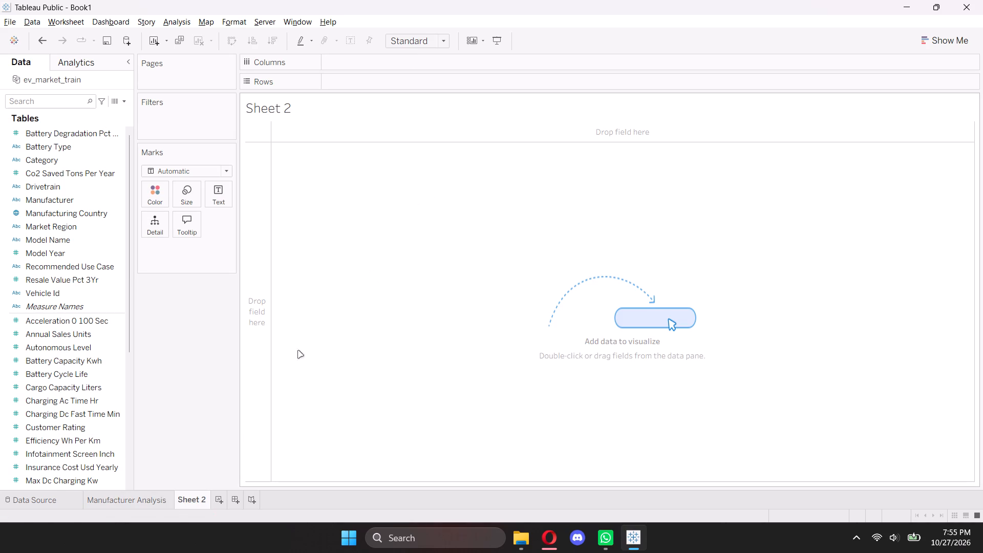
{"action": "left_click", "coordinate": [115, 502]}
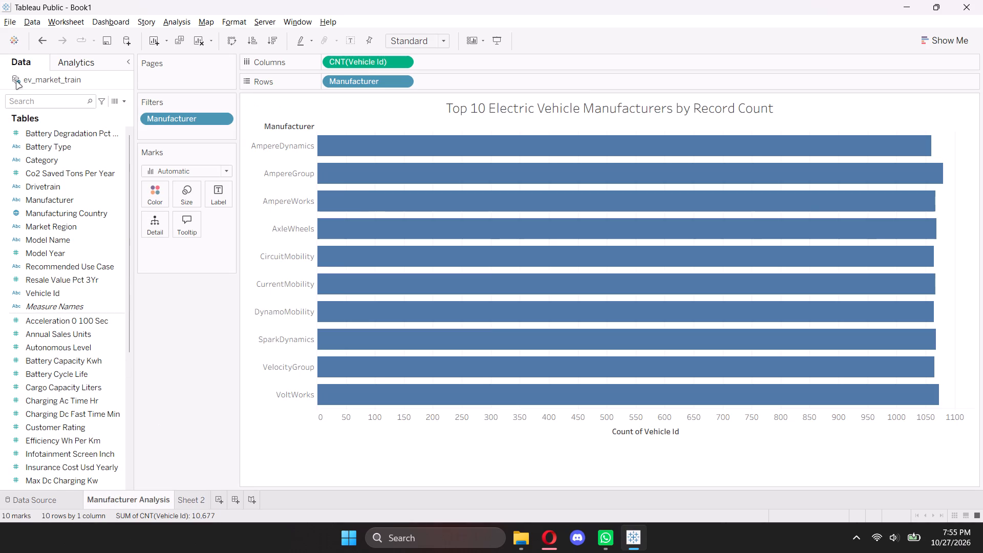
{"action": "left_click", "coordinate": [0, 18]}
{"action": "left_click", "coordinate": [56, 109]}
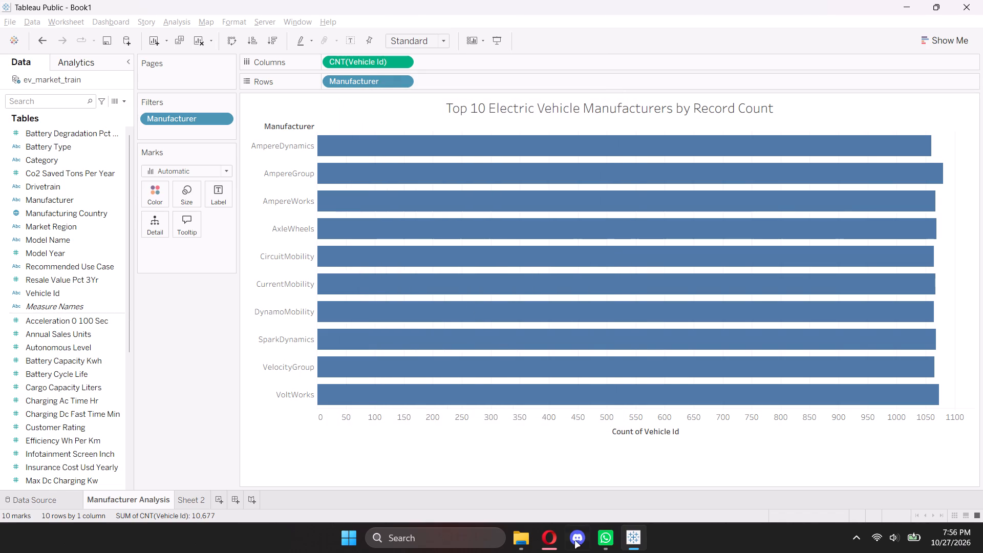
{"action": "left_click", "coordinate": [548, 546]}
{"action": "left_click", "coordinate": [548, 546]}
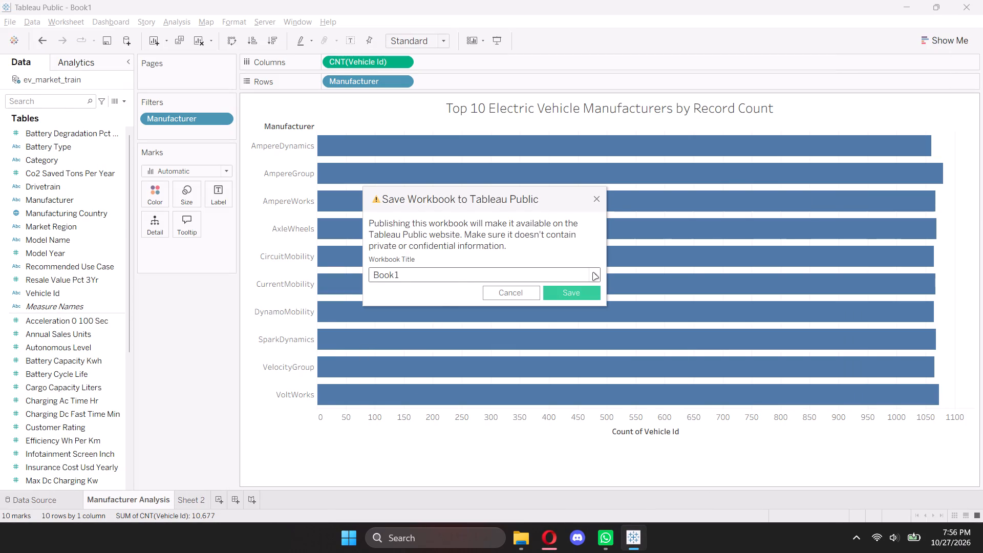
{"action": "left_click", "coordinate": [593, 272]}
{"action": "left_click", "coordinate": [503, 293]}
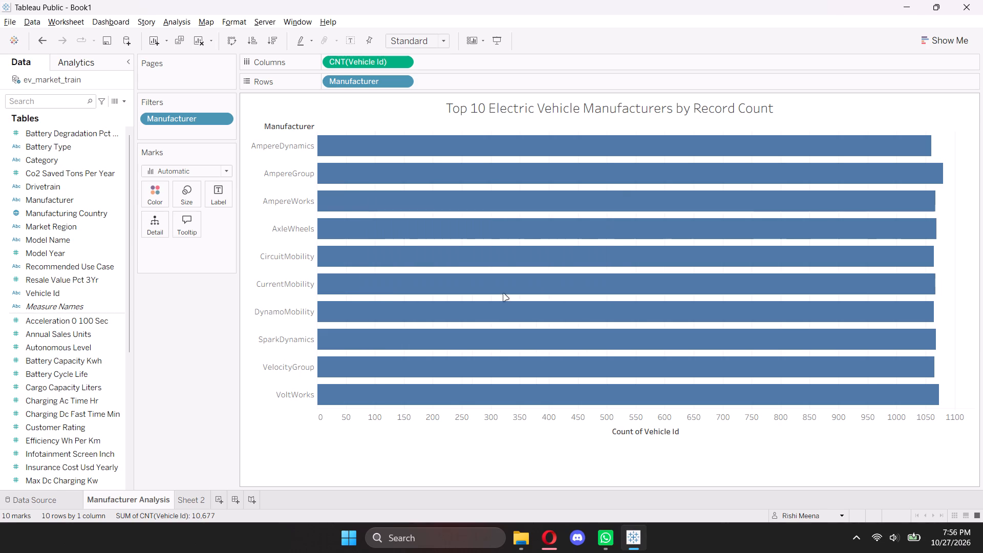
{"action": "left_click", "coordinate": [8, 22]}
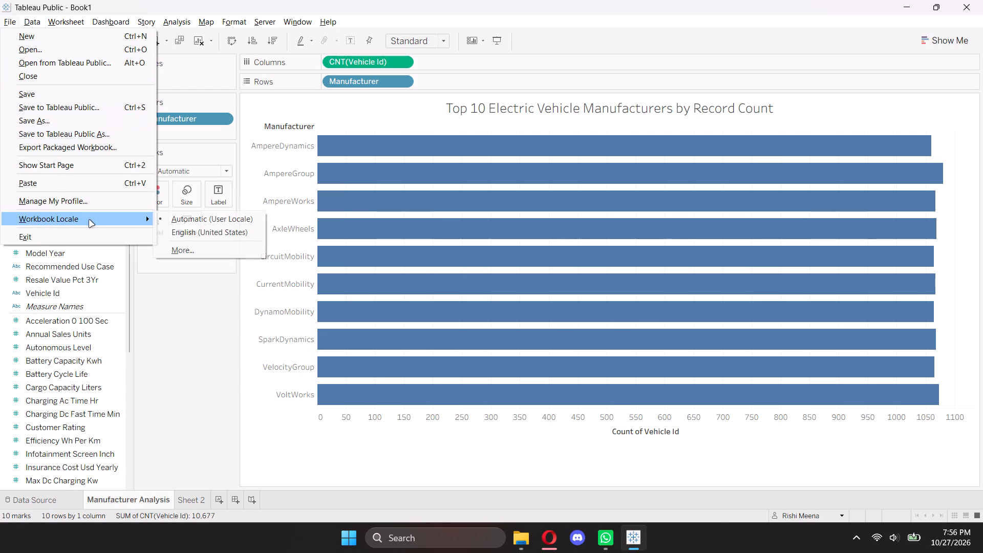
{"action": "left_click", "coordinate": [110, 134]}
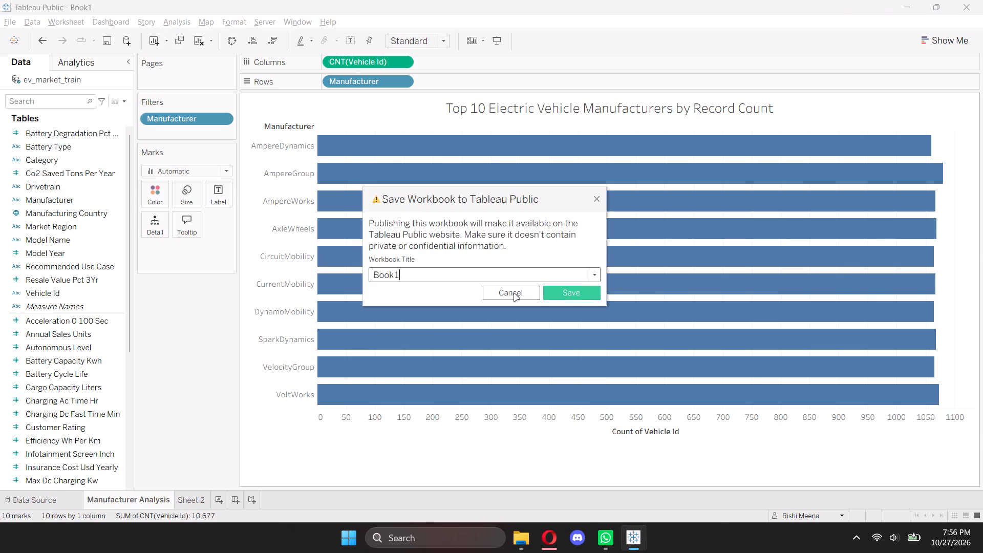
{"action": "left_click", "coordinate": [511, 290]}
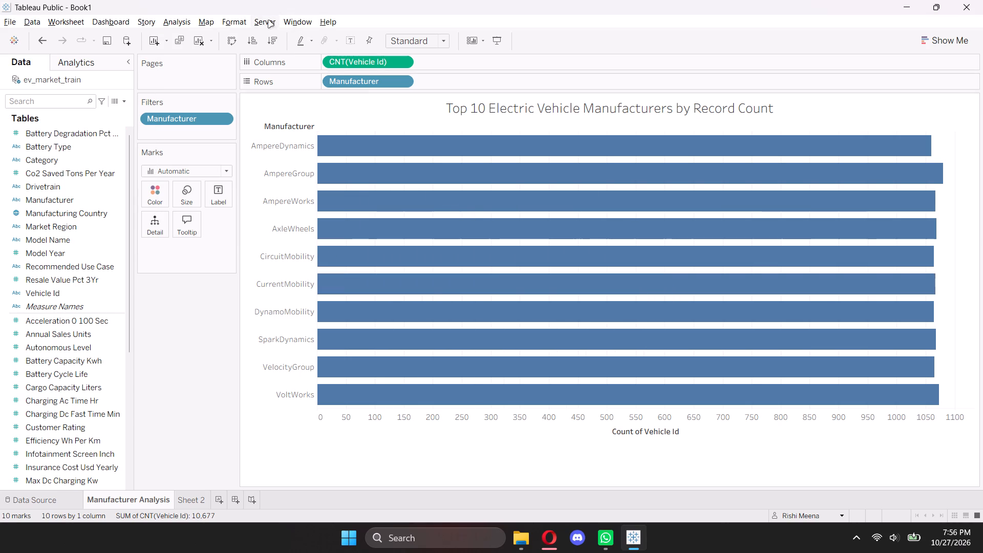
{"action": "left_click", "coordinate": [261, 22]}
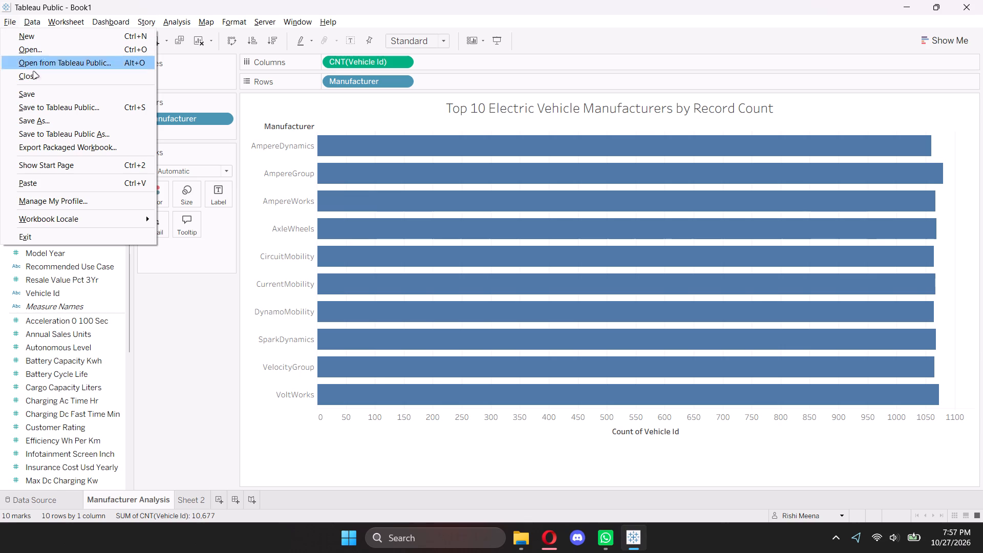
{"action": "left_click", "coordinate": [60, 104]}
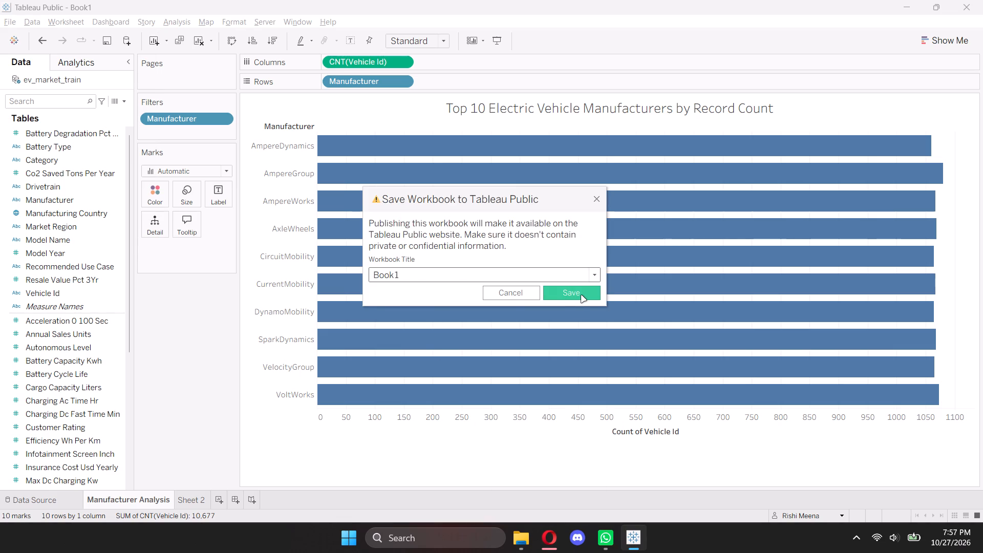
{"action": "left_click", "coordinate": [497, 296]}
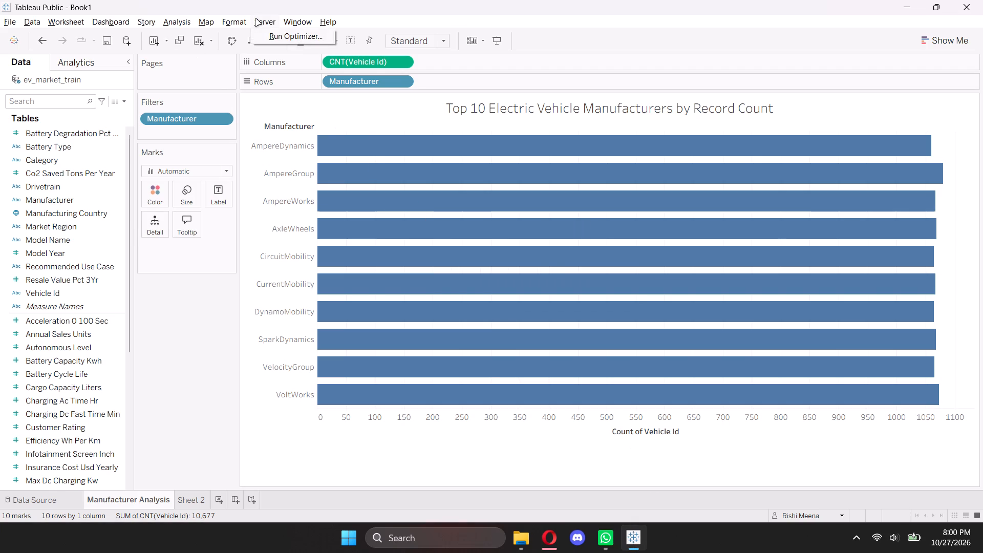
{"action": "left_click", "coordinate": [278, 34]}
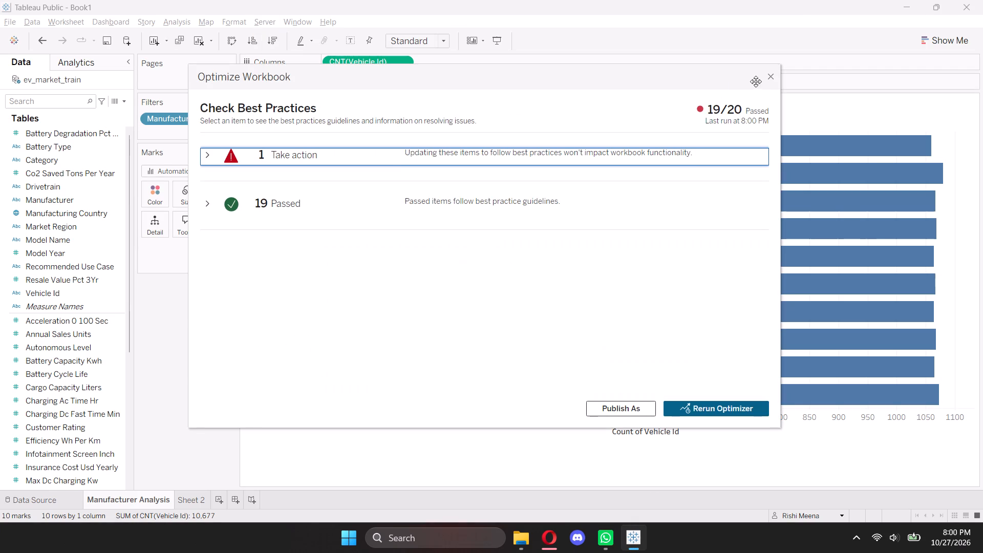
{"action": "left_click", "coordinate": [769, 78]}
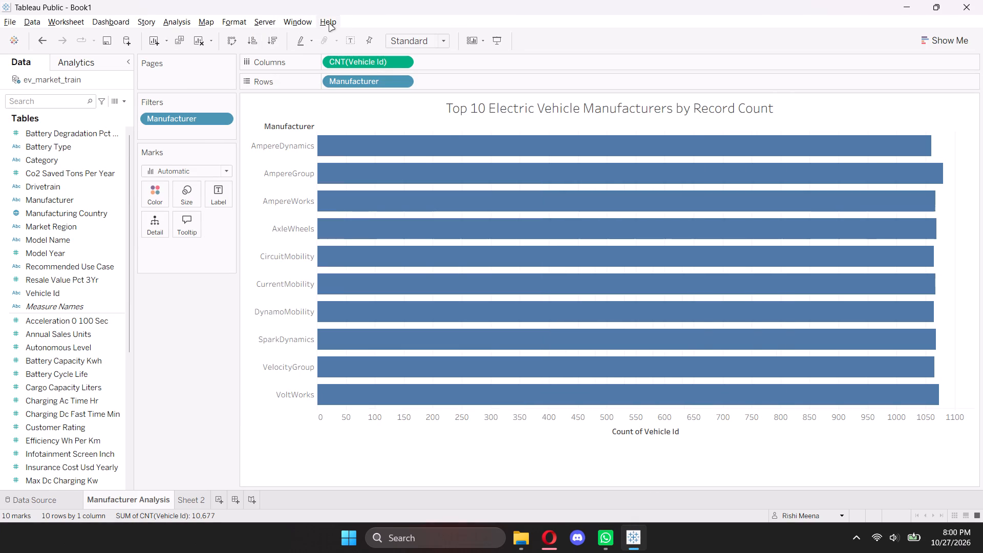
Open the About Tableau Public information to check the installed edition and version.
{"action": "left_click", "coordinate": [332, 24]}
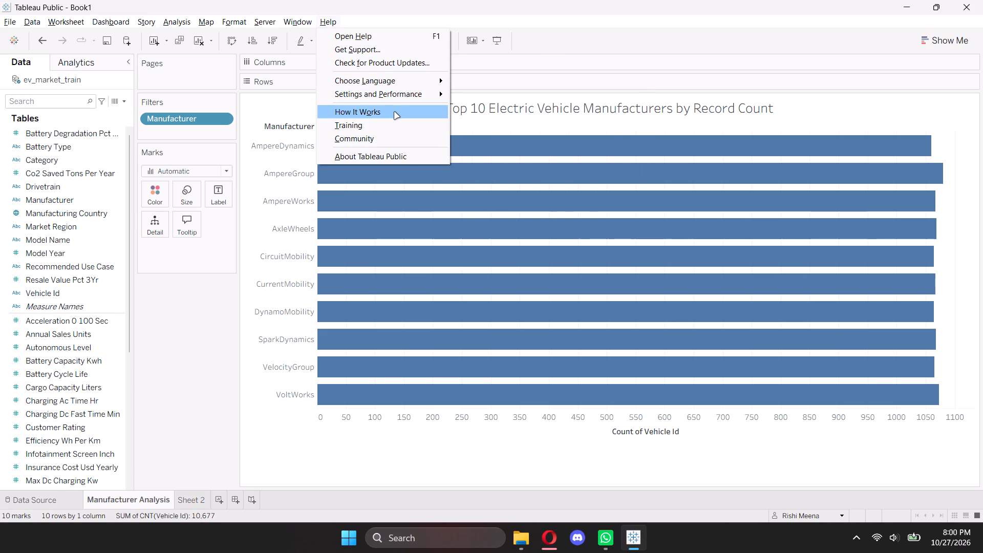
{"action": "left_click", "coordinate": [406, 161]}
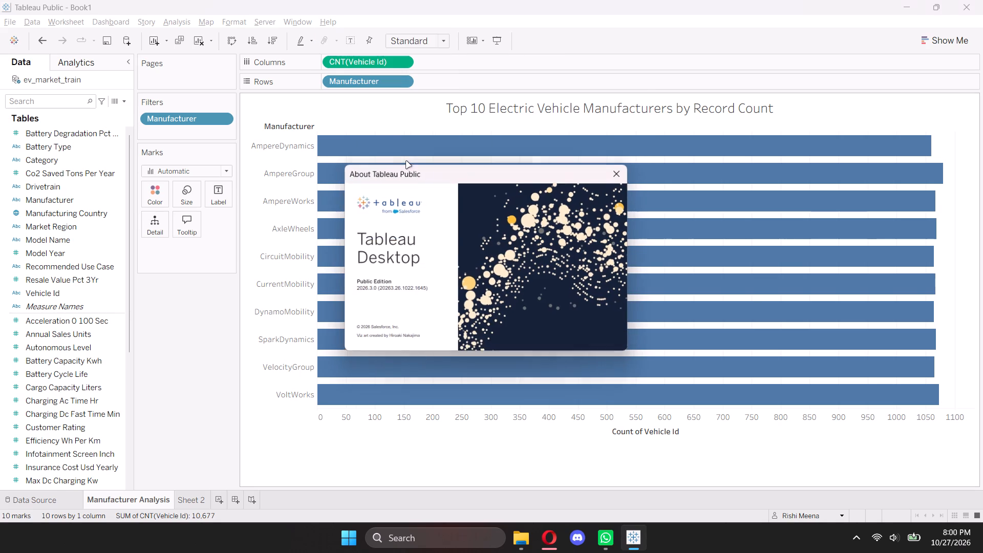
Close the About information and look through the Book1 workbook's commands for a way to sign out, rechecking the ChatGPT instructions.
{"action": "left_click", "coordinate": [619, 178]}
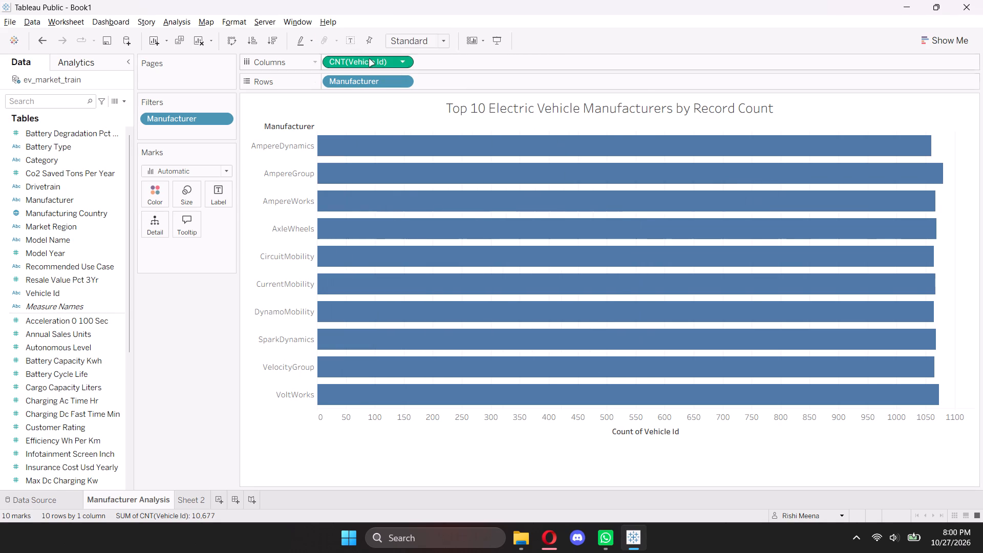
{"action": "left_click", "coordinate": [246, 25]}
{"action": "key", "text": "alt+Tab"}
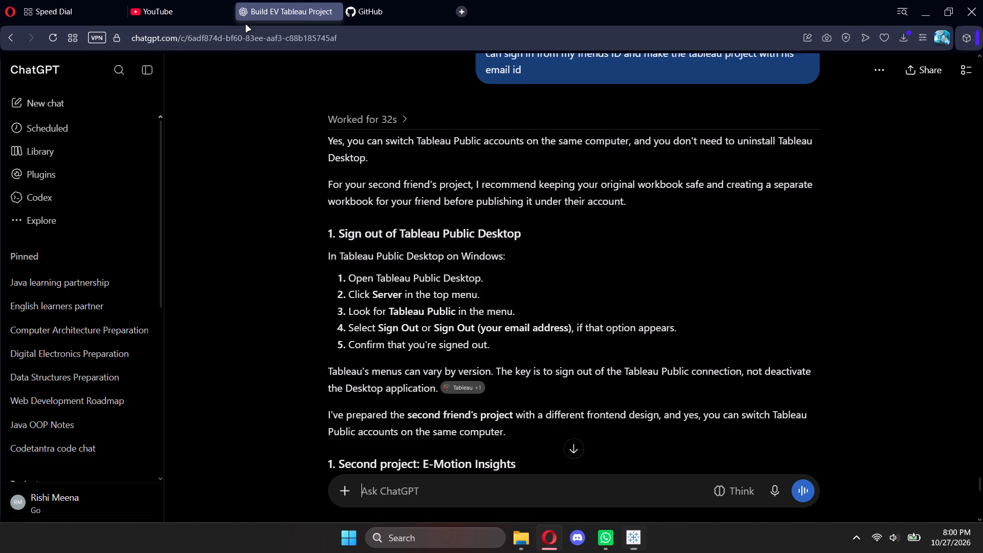
{"action": "key", "text": "alt+Tab"}
{"action": "left_click", "coordinate": [4, 20]}
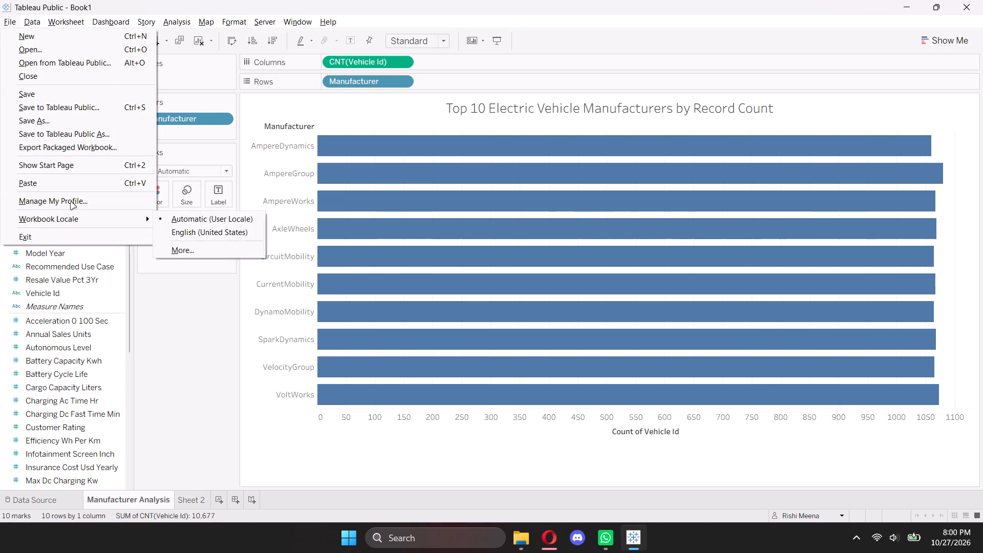
{"action": "double_click", "coordinate": [37, 25]}
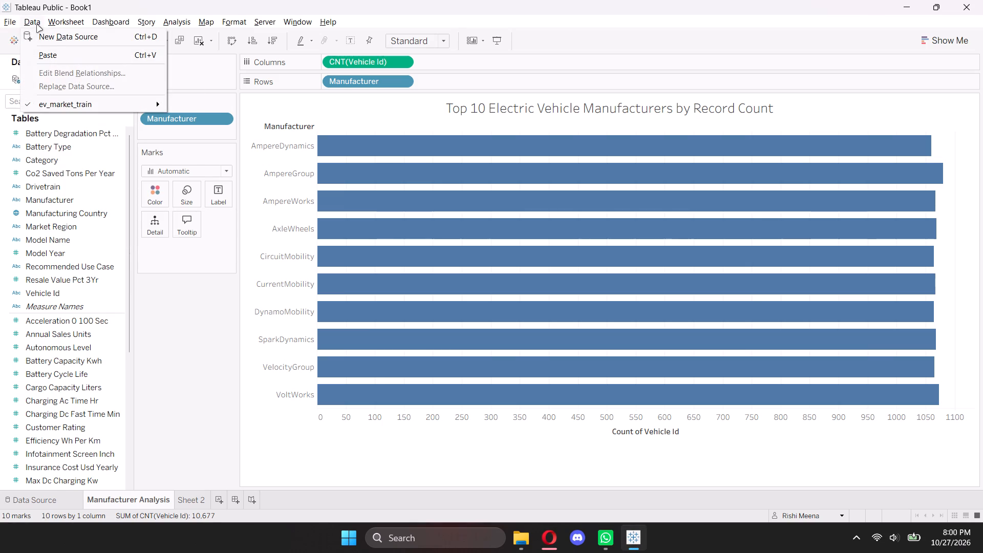
{"action": "left_click", "coordinate": [73, 27]}
{"action": "left_click", "coordinate": [73, 27]}
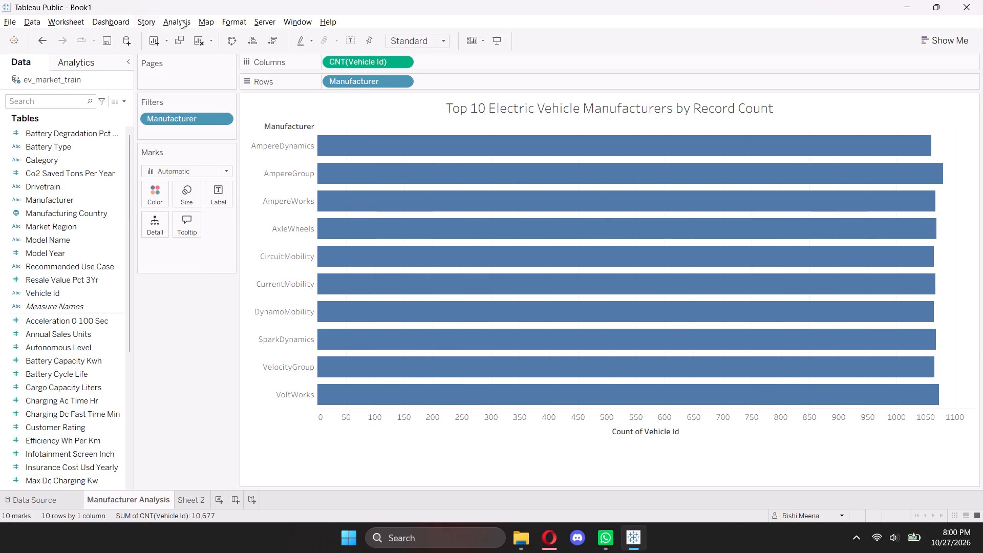
{"action": "left_click", "coordinate": [440, 0]}
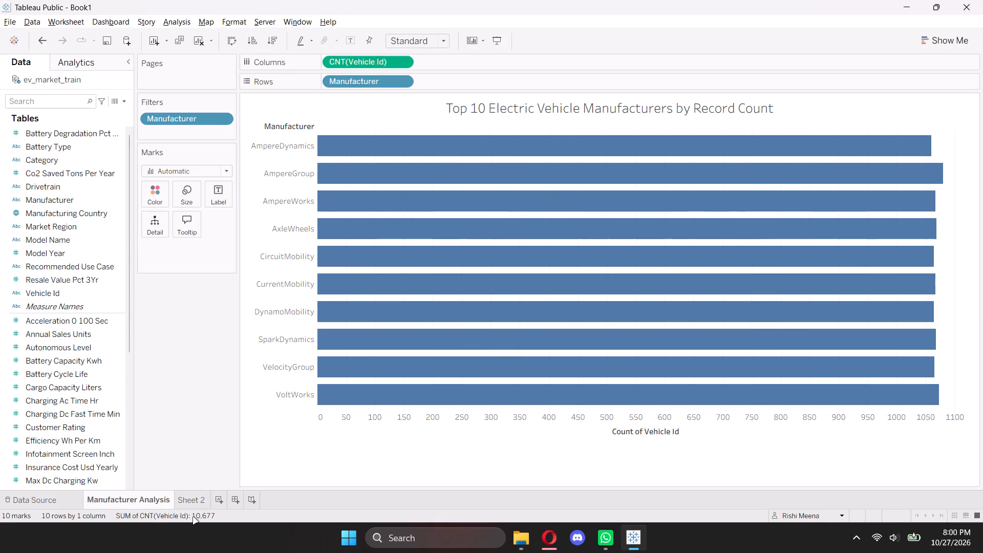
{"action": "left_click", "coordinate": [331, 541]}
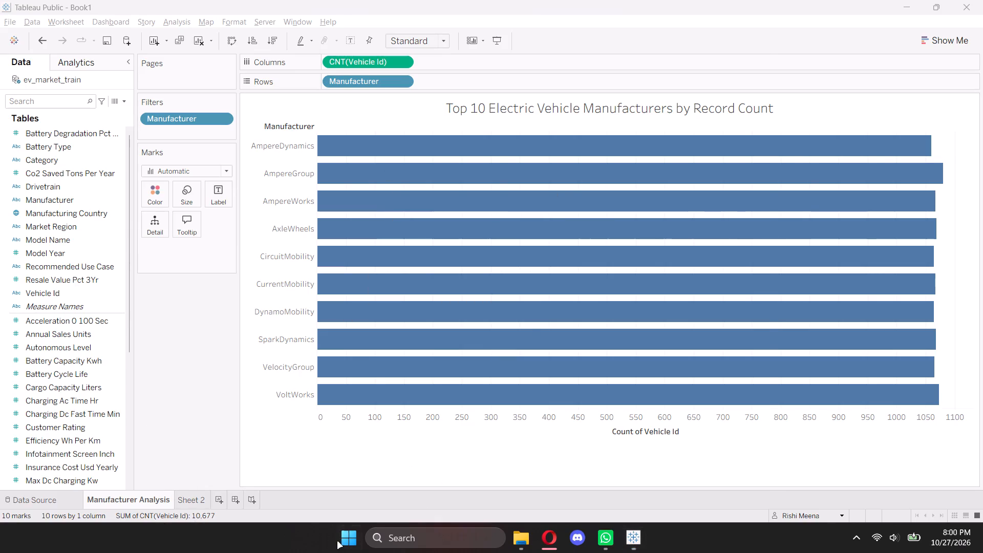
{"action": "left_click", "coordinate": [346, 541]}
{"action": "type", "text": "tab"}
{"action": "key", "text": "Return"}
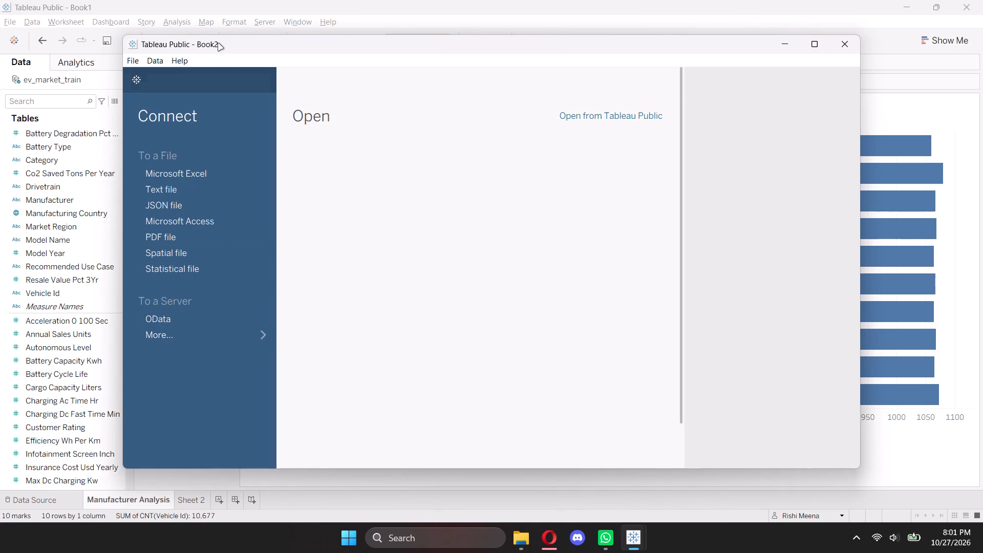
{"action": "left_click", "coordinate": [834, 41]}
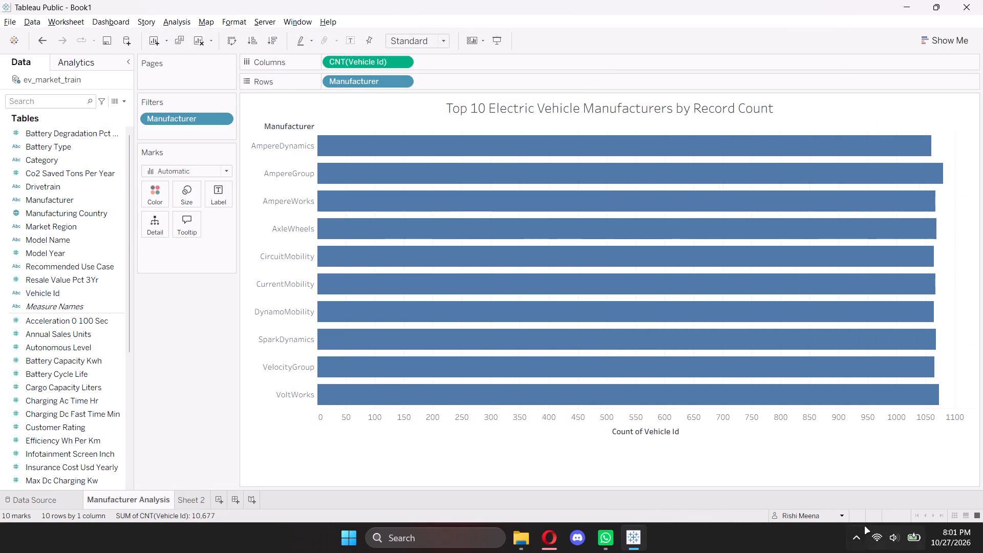
Sign out of the current Tableau Public account from the Book1 workbook.
{"action": "left_click", "coordinate": [844, 517]}
{"action": "left_click", "coordinate": [833, 504]}
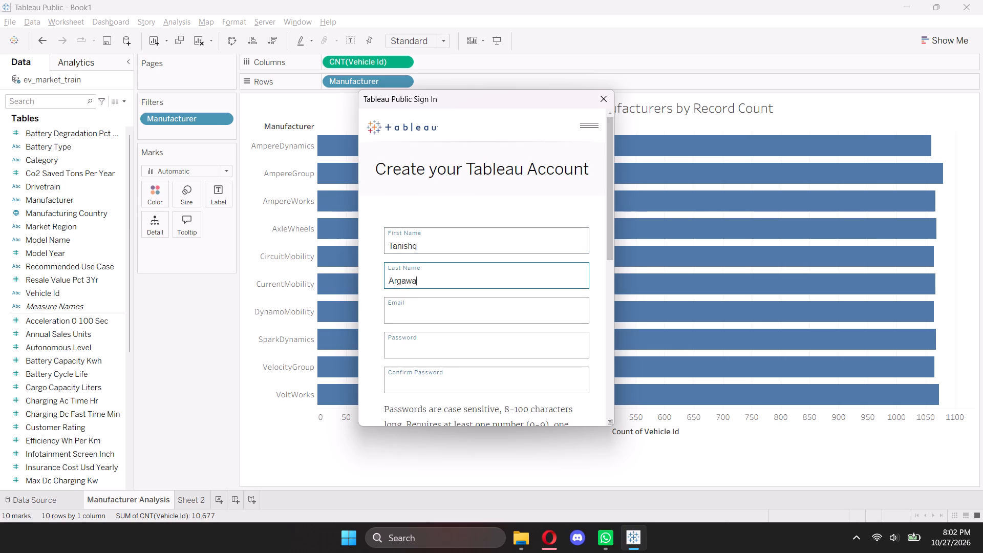
Correct the misspelled last name in the Create your Tableau Account form.
{"action": "left_click", "coordinate": [400, 278]}
{"action": "key", "text": "BackSpace"}
{"action": "key", "text": "BackSpace"}
{"action": "type", "text": "gr"}
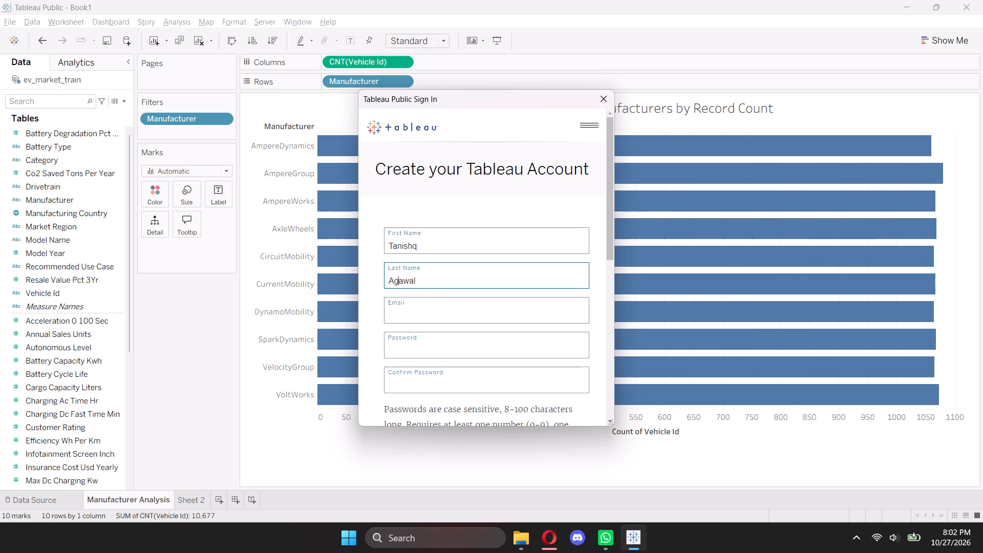
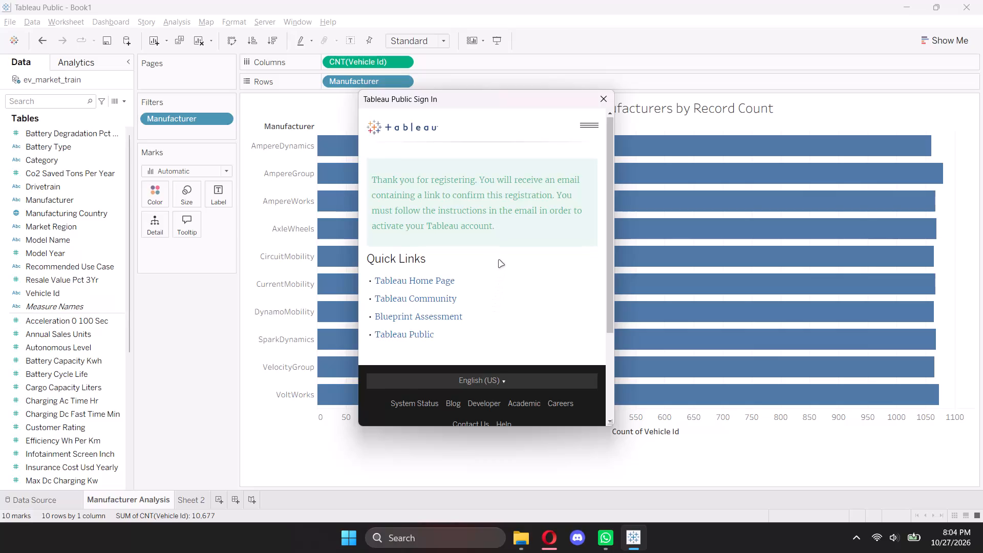
Close the Tableau Public Sign In window after the account registration and return to the Manufacturer Analysis sheet.
{"action": "scroll", "coordinate": [505, 258], "scroll_direction": "up", "scroll_amount": 4}
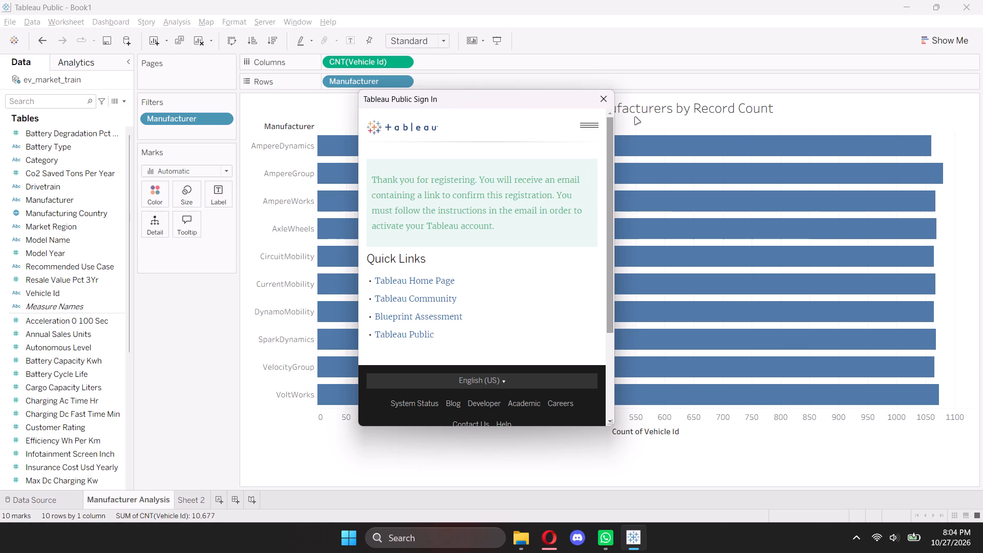
{"action": "left_click", "coordinate": [607, 94]}
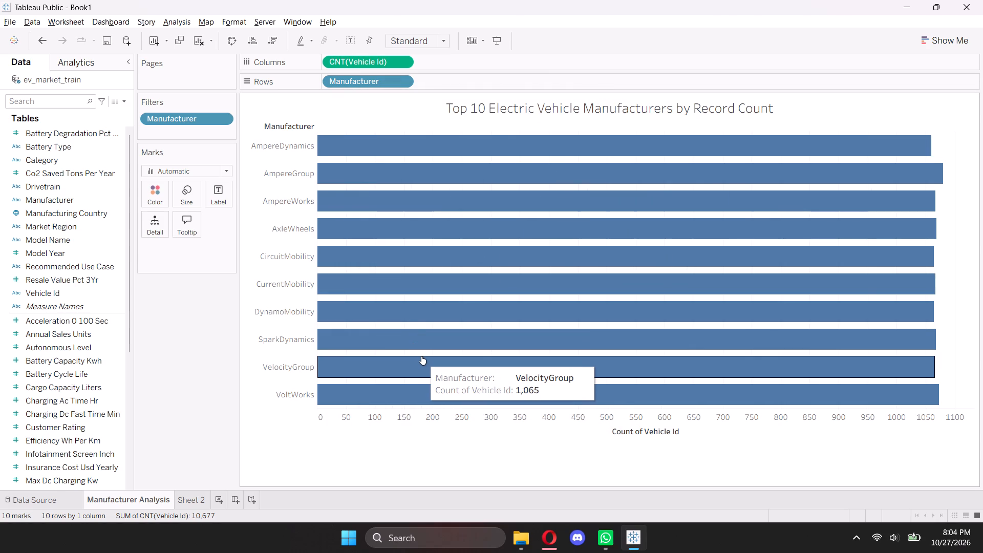
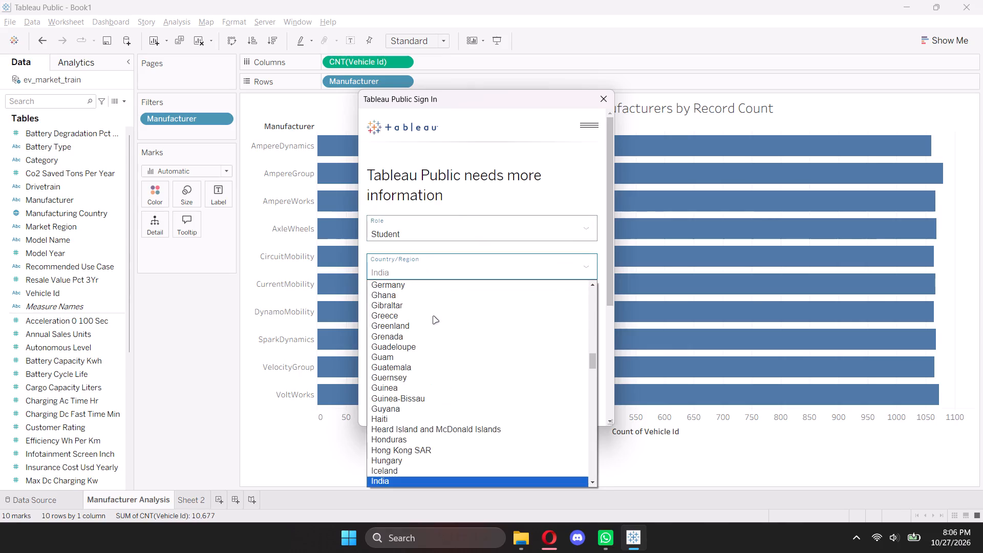
Complete the Tableau Public additional-information form with India as the country and the terms accepted, and submit the sign-in.
{"action": "key", "text": "Return"}
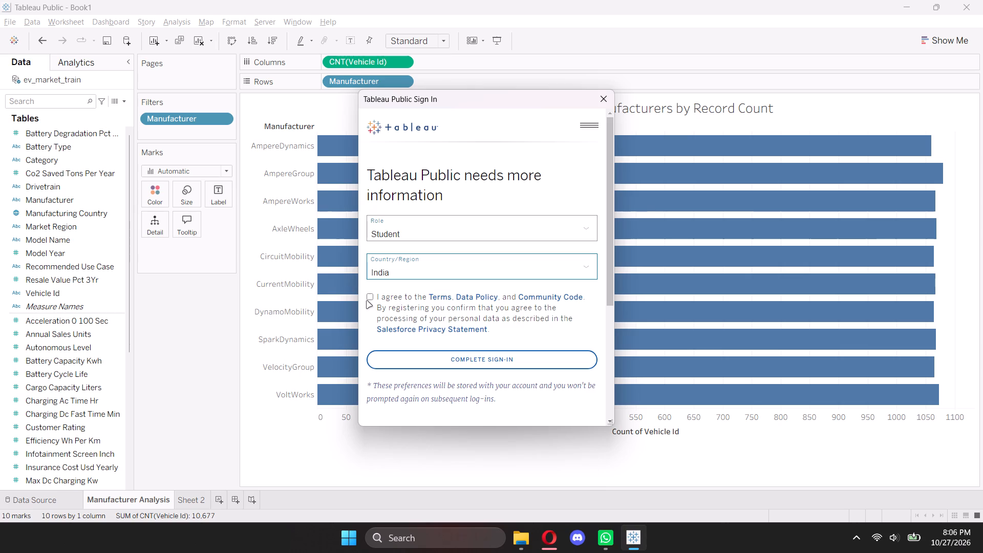
{"action": "left_click", "coordinate": [367, 301]}
{"action": "left_click", "coordinate": [374, 295]}
{"action": "left_click", "coordinate": [370, 299]}
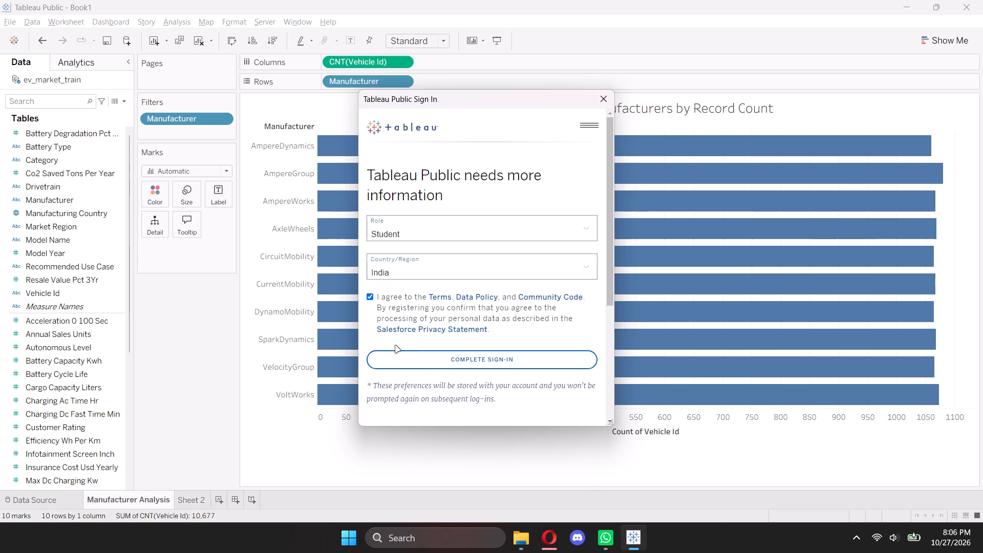
{"action": "left_click", "coordinate": [434, 359]}
{"action": "left_click", "coordinate": [487, 361]}
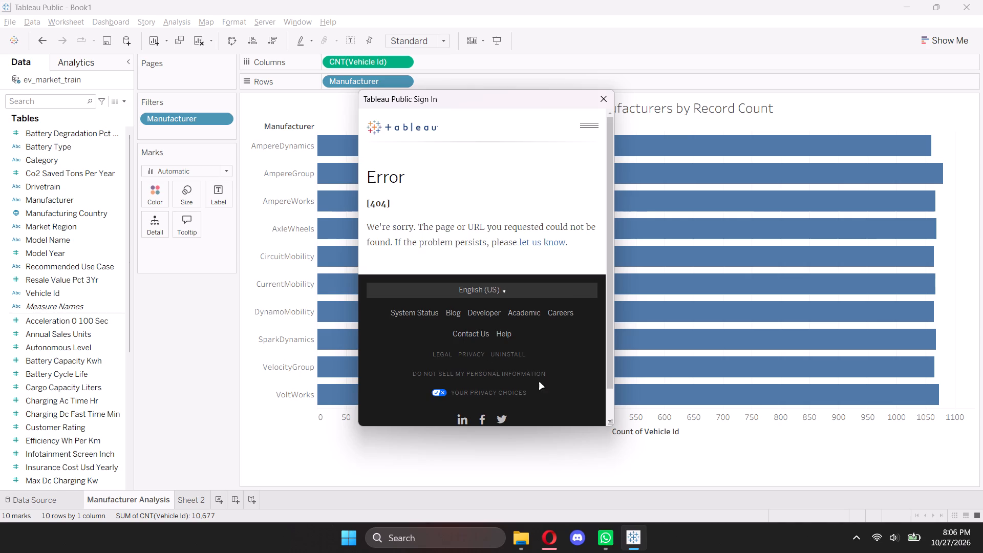
Dismiss the Tableau Public Sign In window and return to the Manufacturer Analysis sheet.
{"action": "scroll", "coordinate": [547, 344], "scroll_direction": "up", "scroll_amount": 9}
{"action": "scroll", "coordinate": [535, 254], "scroll_direction": "down", "scroll_amount": 4}
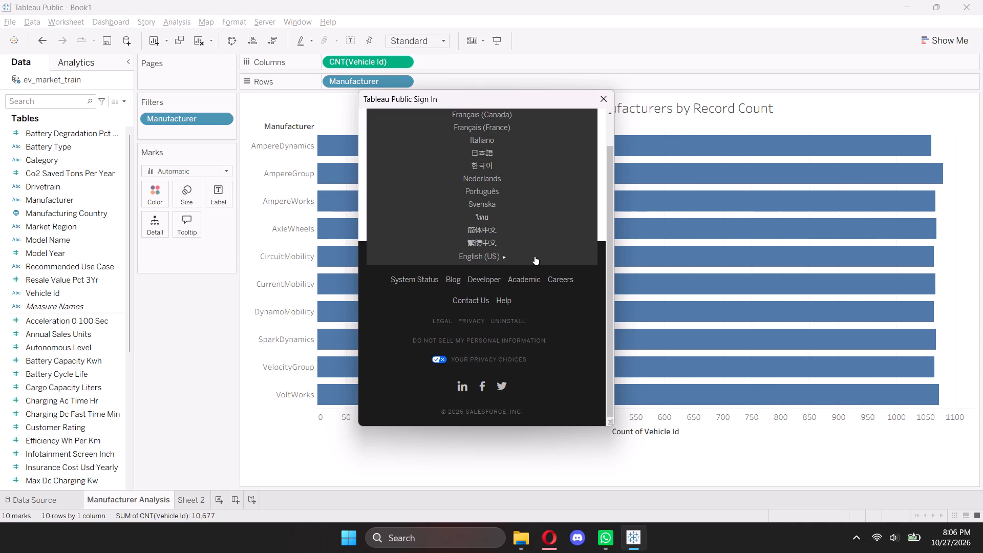
{"action": "scroll", "coordinate": [535, 257], "scroll_direction": "up", "scroll_amount": 6}
{"action": "scroll", "coordinate": [594, 303], "scroll_direction": "up", "scroll_amount": 2}
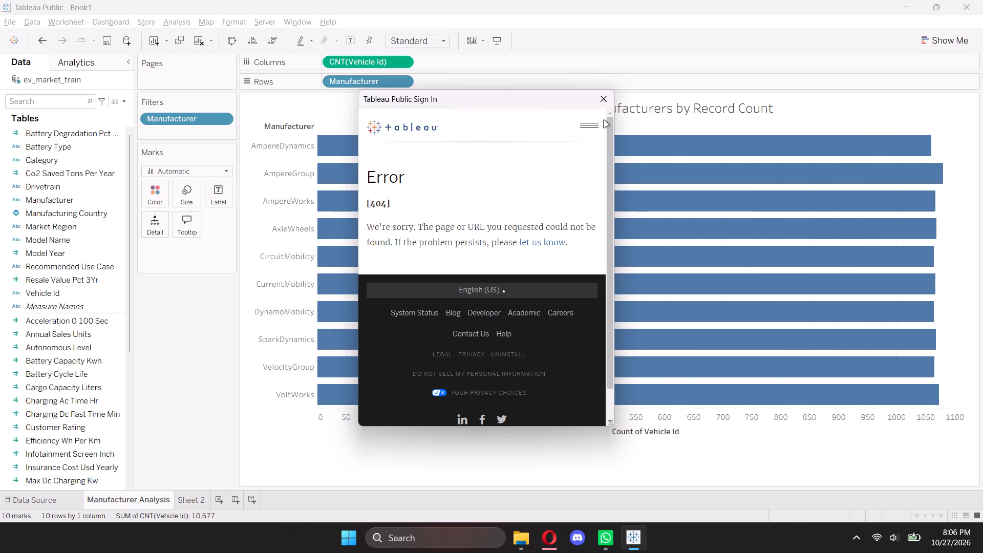
{"action": "left_click_drag", "start_coordinate": [596, 129], "coordinate": [596, 152]}
{"action": "left_click", "coordinate": [590, 140]}
{"action": "left_click", "coordinate": [599, 99]}
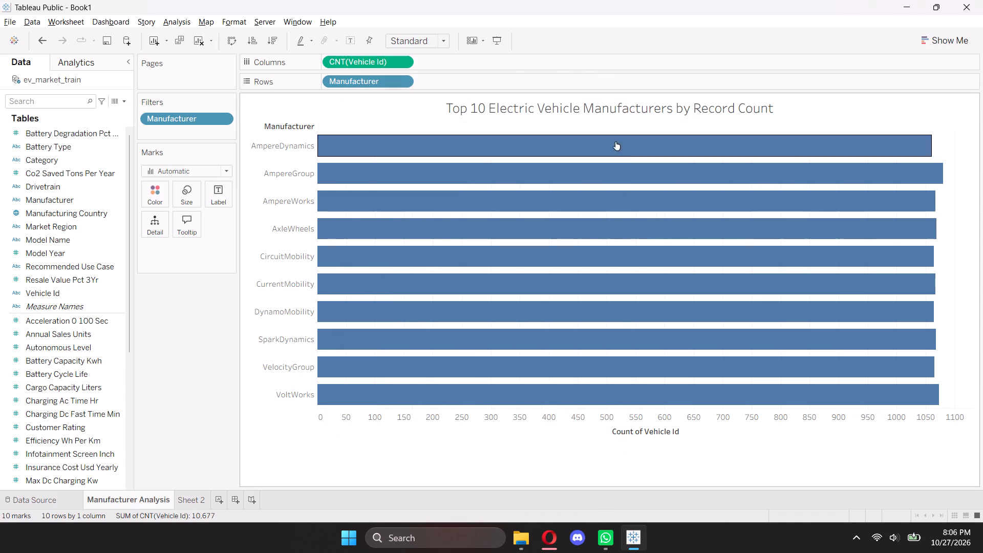
{"action": "left_click", "coordinate": [782, 517]}
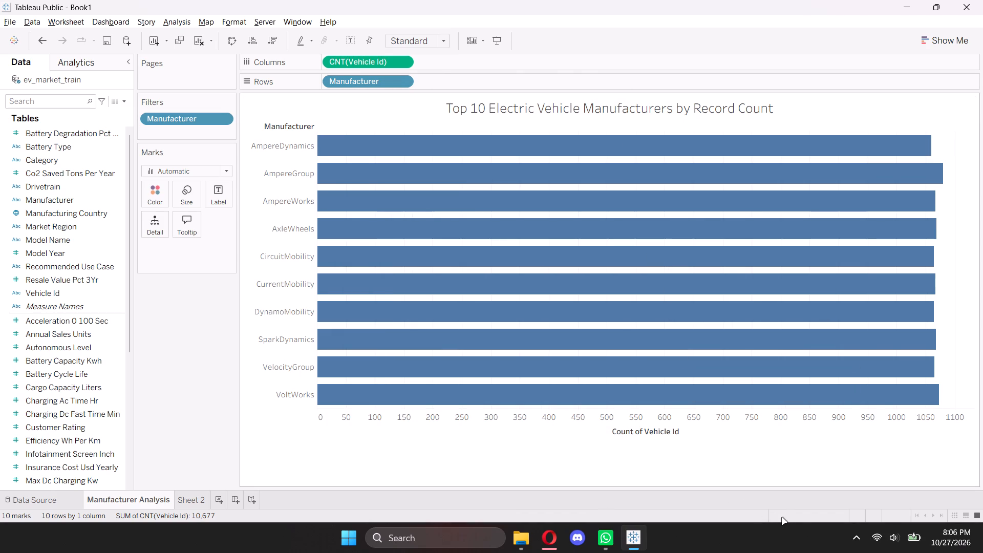
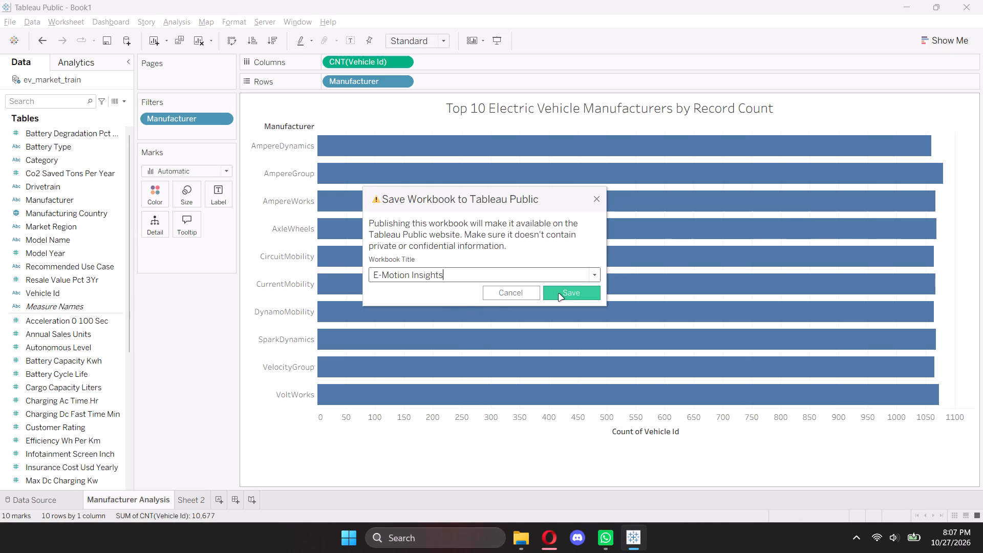
Save the E-Motion Insights workbook to Tableau Public.
{"action": "left_click", "coordinate": [560, 293]}
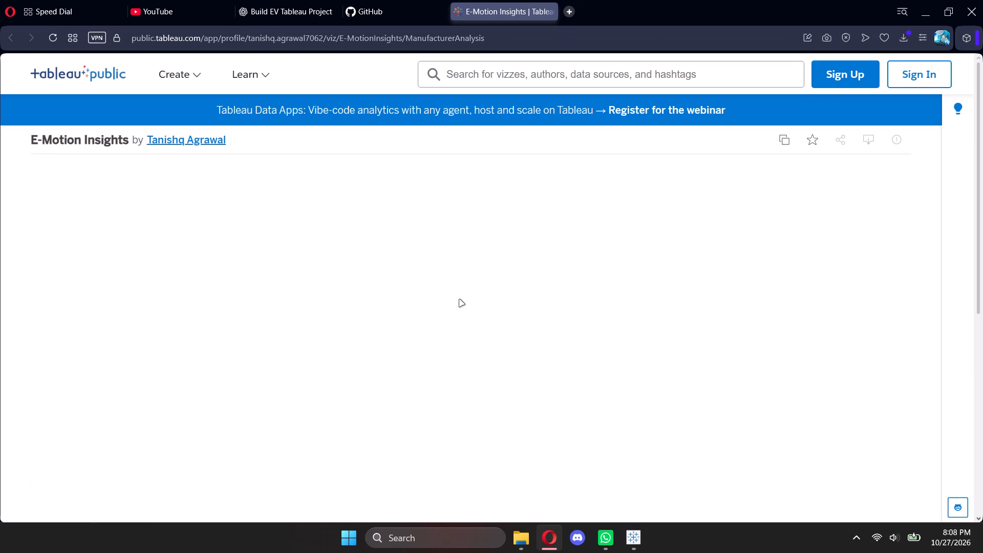
Examine the published E-Motion Insights page, close it, and return to the Manufacturer Analysis sheet in Tableau Public.
{"action": "scroll", "coordinate": [530, 338], "scroll_direction": "down", "scroll_amount": 5}
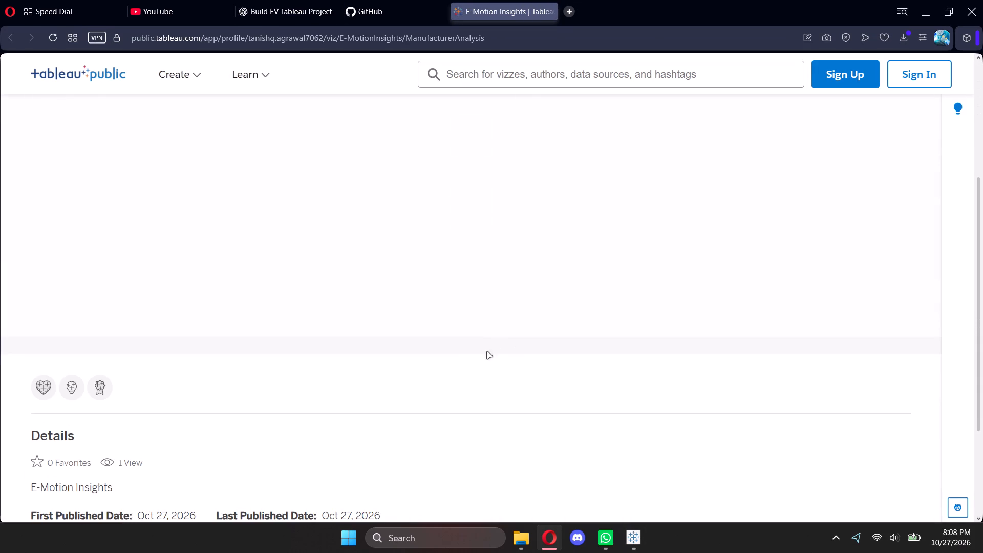
{"action": "scroll", "coordinate": [467, 364], "scroll_direction": "up", "scroll_amount": 5}
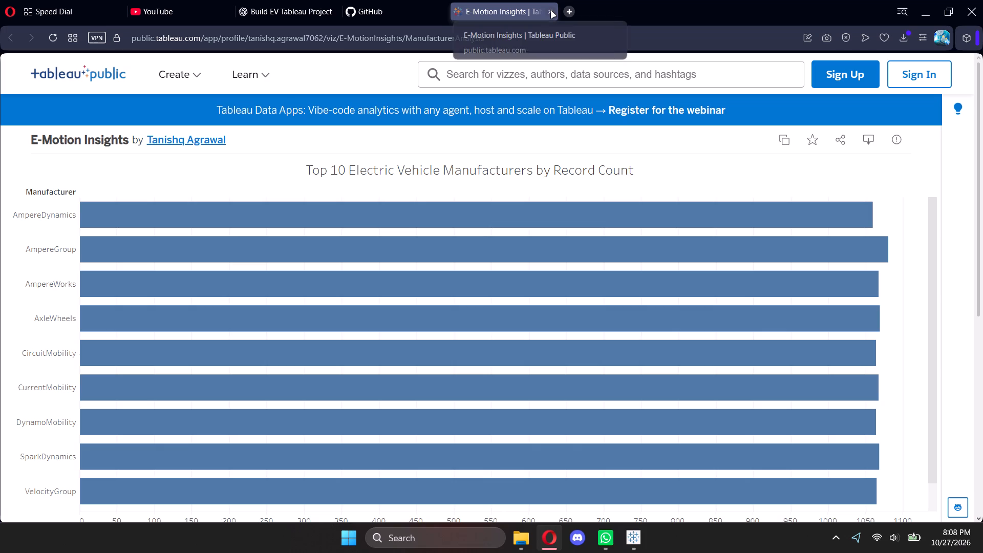
{"action": "left_click", "coordinate": [551, 11]}
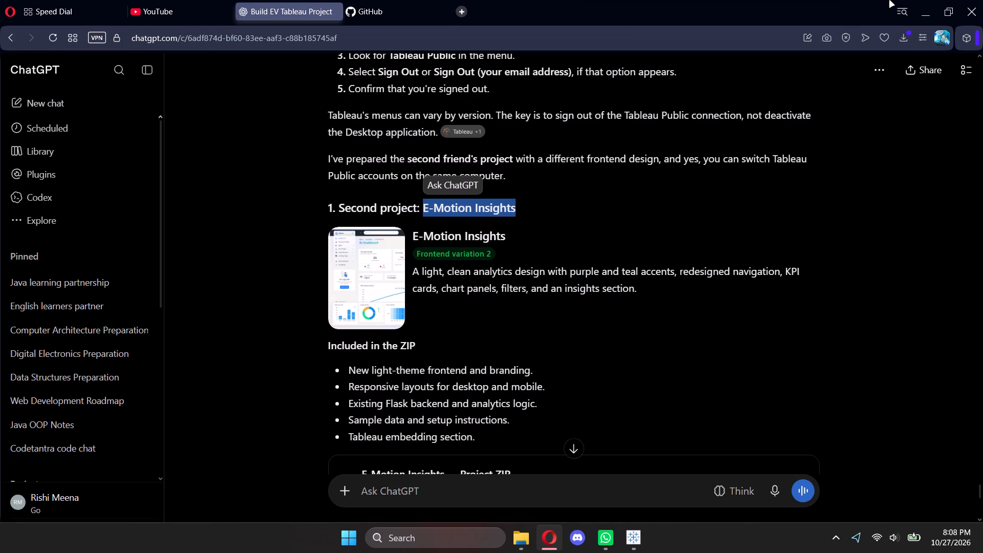
{"action": "left_click", "coordinate": [921, 0]}
Switch the computer's Wi-Fi connection to the MEDICAPS L network.
{"action": "left_click", "coordinate": [923, 552]}
{"action": "left_click", "coordinate": [864, 552]}
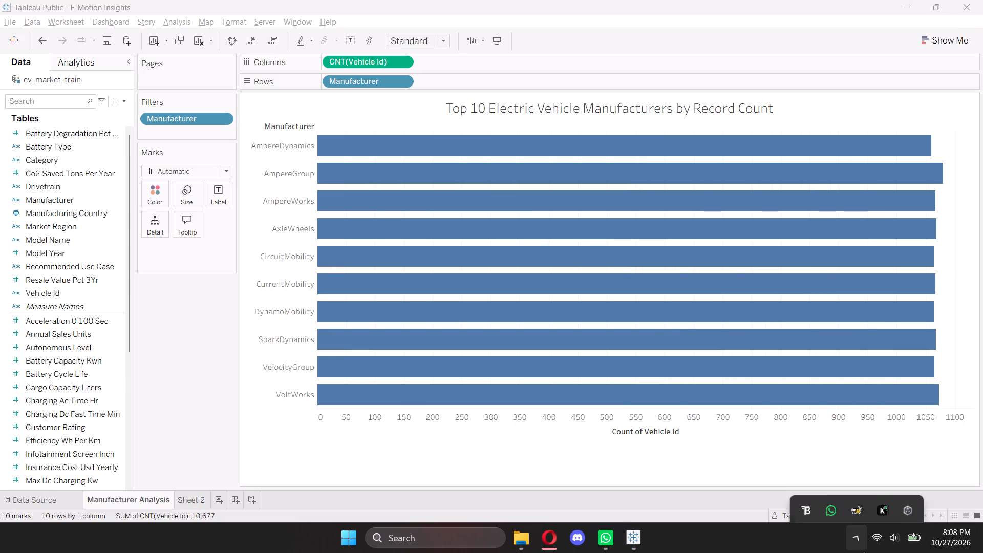
{"action": "left_click", "coordinate": [881, 544]}
{"action": "left_click", "coordinate": [805, 302]}
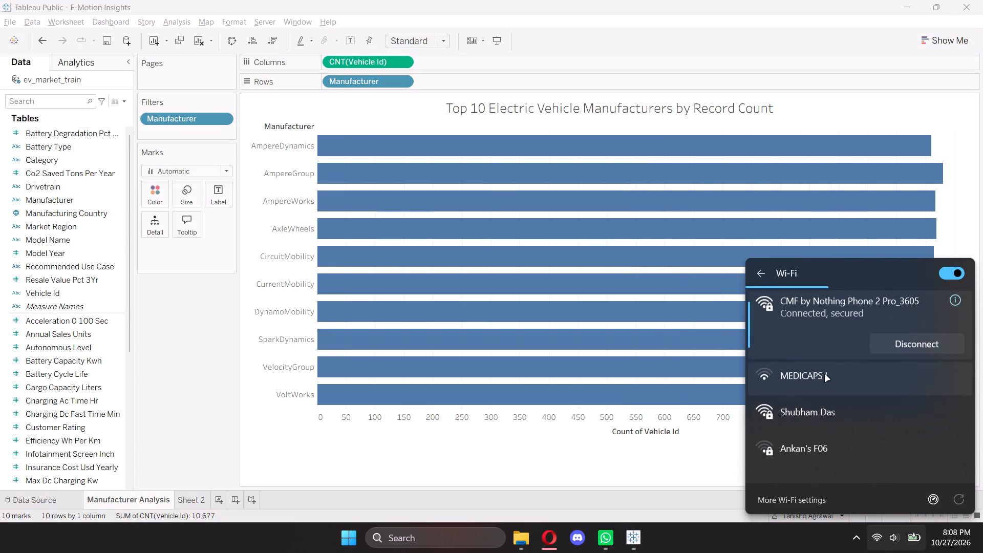
{"action": "left_click", "coordinate": [825, 374]}
{"action": "left_click", "coordinate": [886, 432]}
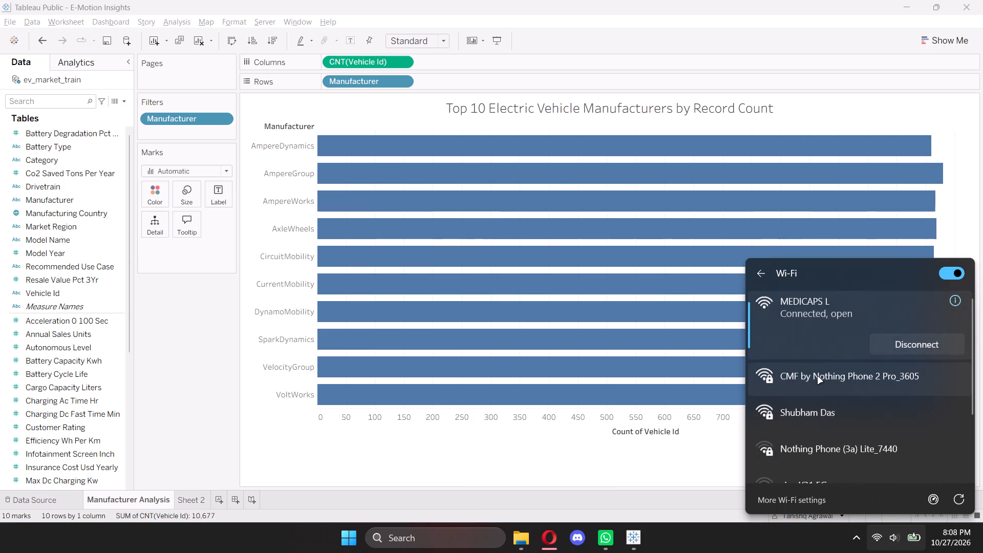
Switch to YouTube in Opera and open the Short The Biggest Catfish Ever.
{"action": "left_click", "coordinate": [551, 535]}
{"action": "left_click", "coordinate": [186, 0]}
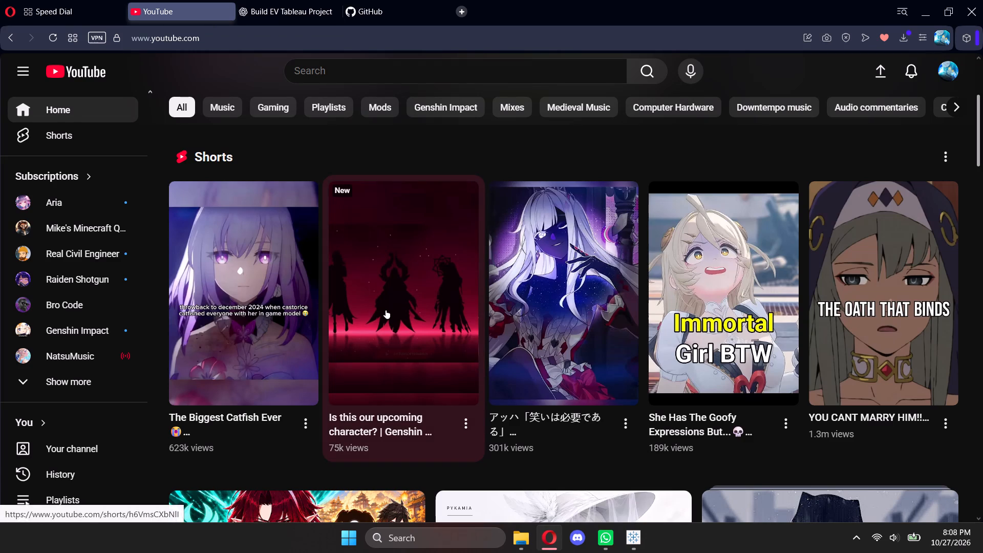
{"action": "left_click", "coordinate": [275, 304]}
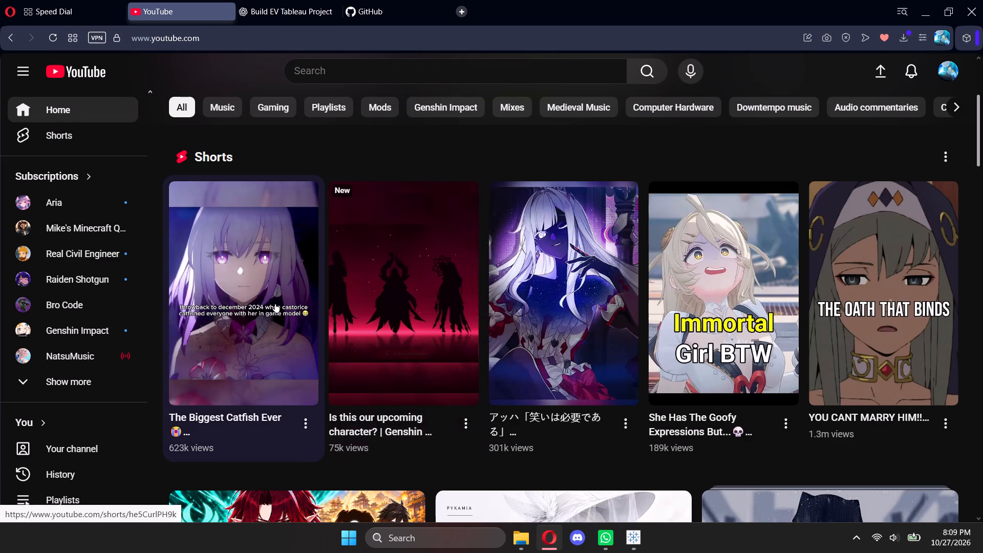